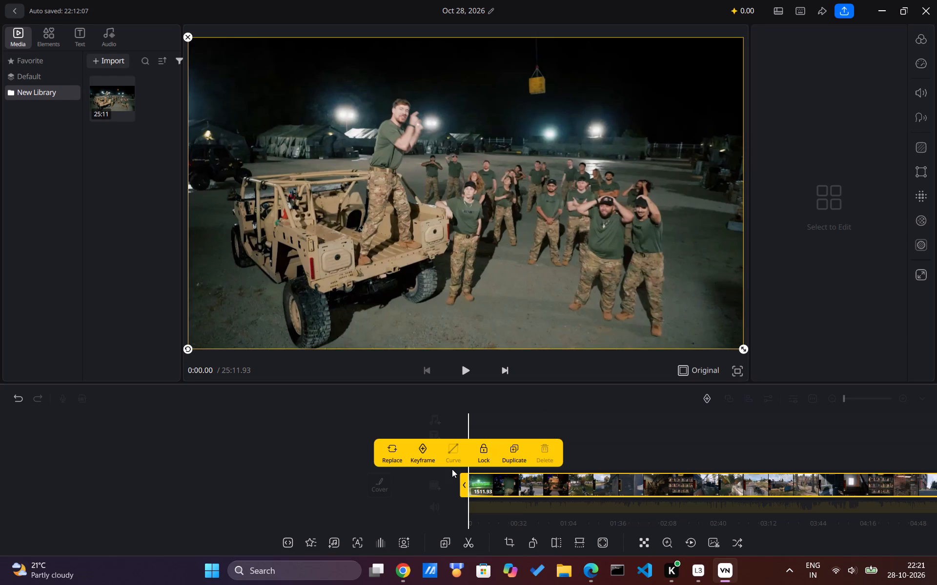
Skim the 25-minute clip through to its end, then examine the closing minute, playing it from about 24:07 and 24:24.
{"action": "scroll", "coordinate": [737, 486], "scroll_direction": "left", "scroll_amount": 7}
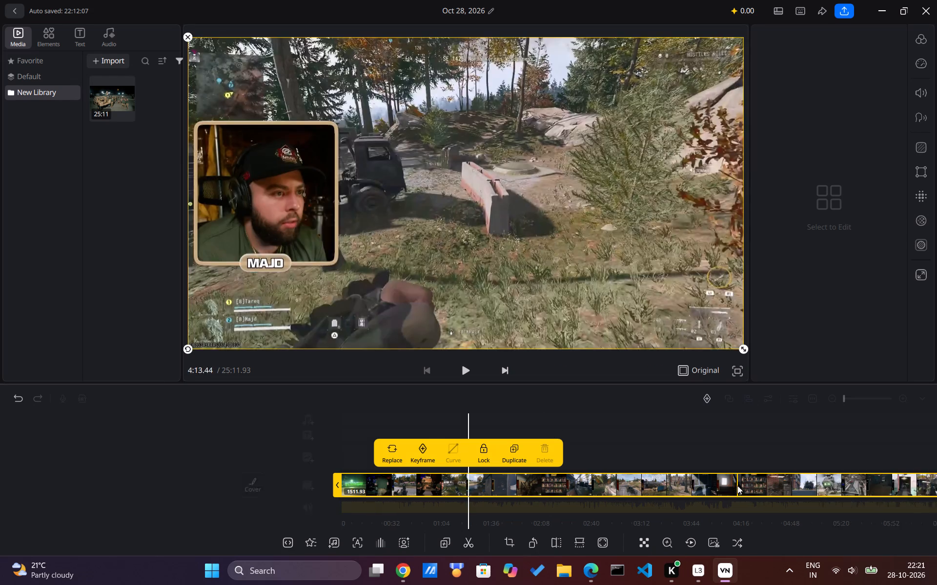
{"action": "scroll", "coordinate": [737, 486], "scroll_direction": "left", "scroll_amount": 13}
{"action": "scroll", "coordinate": [737, 486], "scroll_direction": "left", "scroll_amount": 10}
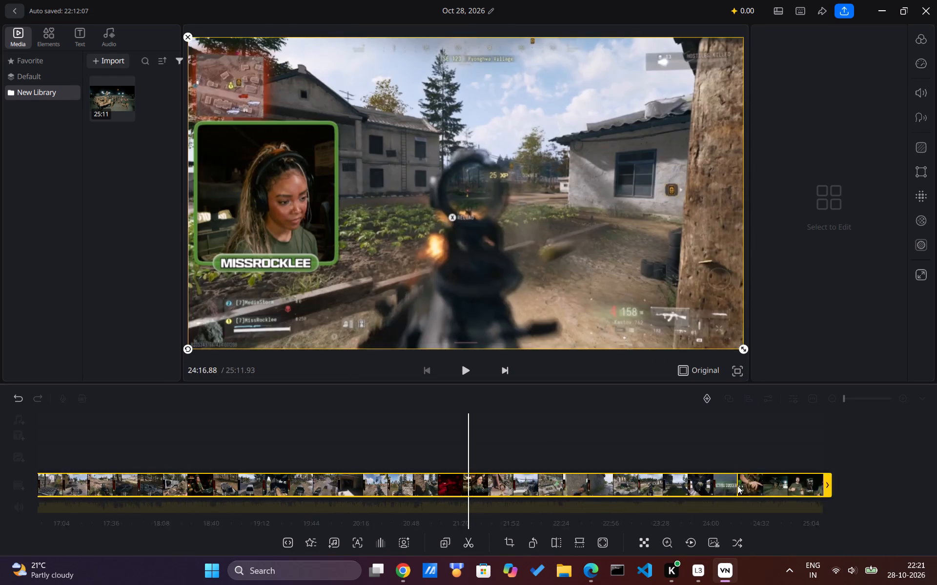
{"action": "scroll", "coordinate": [737, 486], "scroll_direction": "left", "scroll_amount": 18}
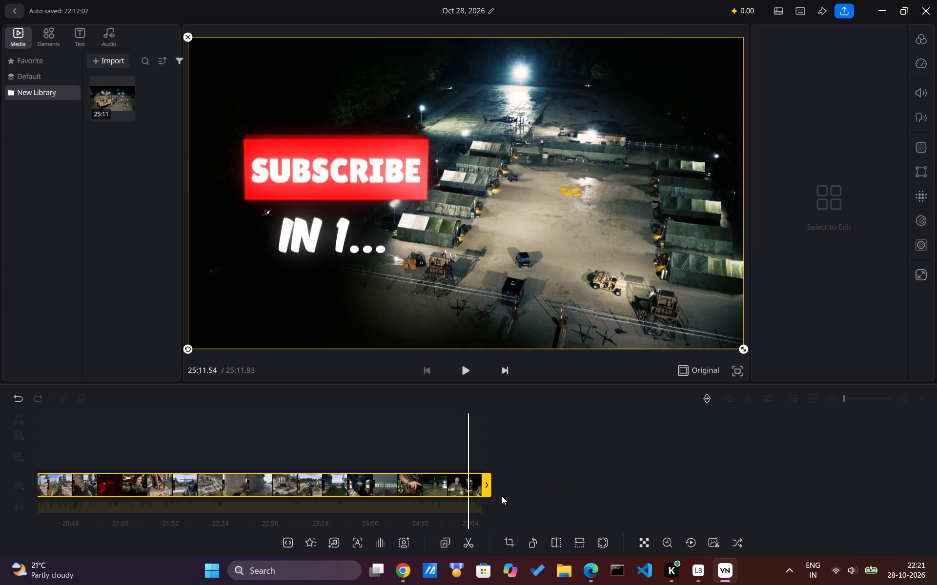
{"action": "scroll", "coordinate": [514, 494], "scroll_direction": "right", "scroll_amount": 3}
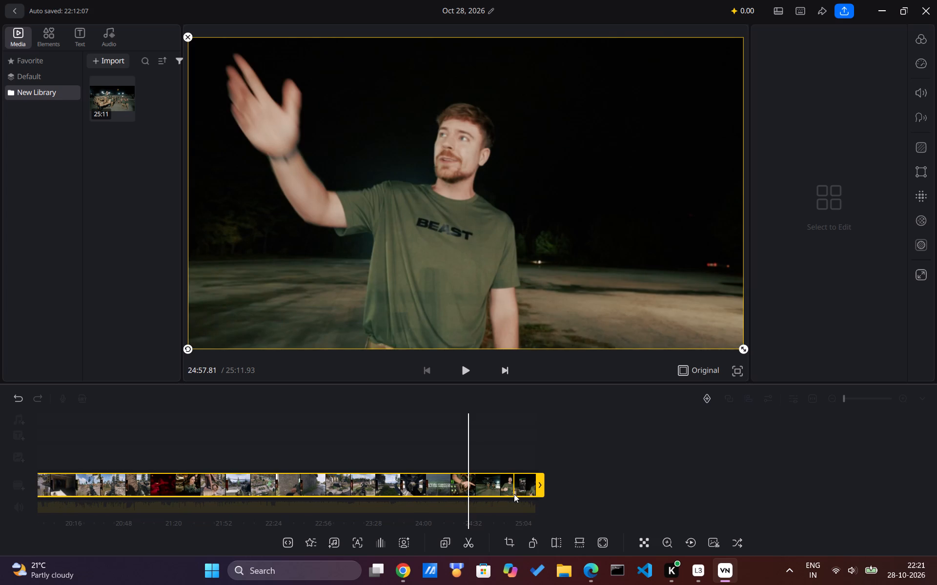
{"action": "scroll", "coordinate": [514, 494], "scroll_direction": "right", "scroll_amount": 3}
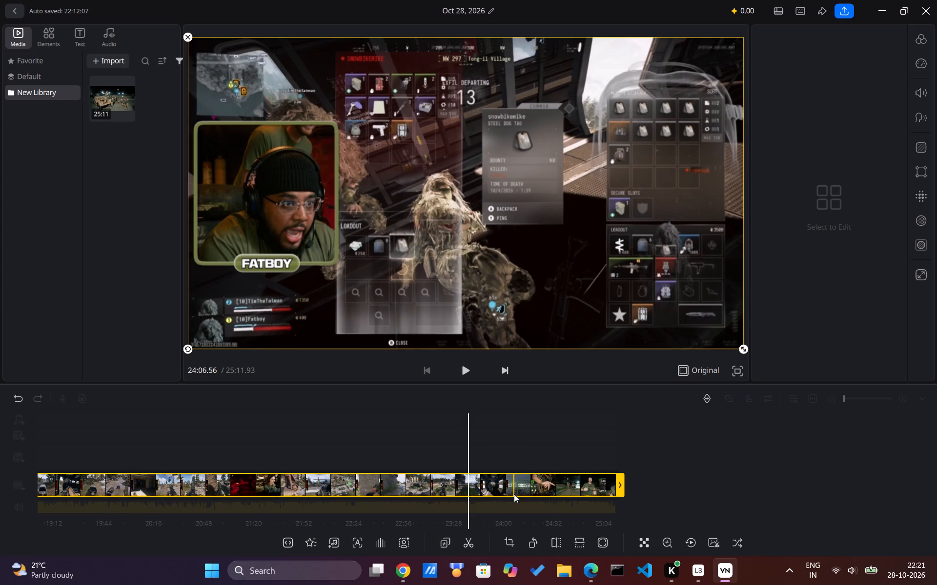
{"action": "scroll", "coordinate": [514, 494], "scroll_direction": "left", "scroll_amount": 2}
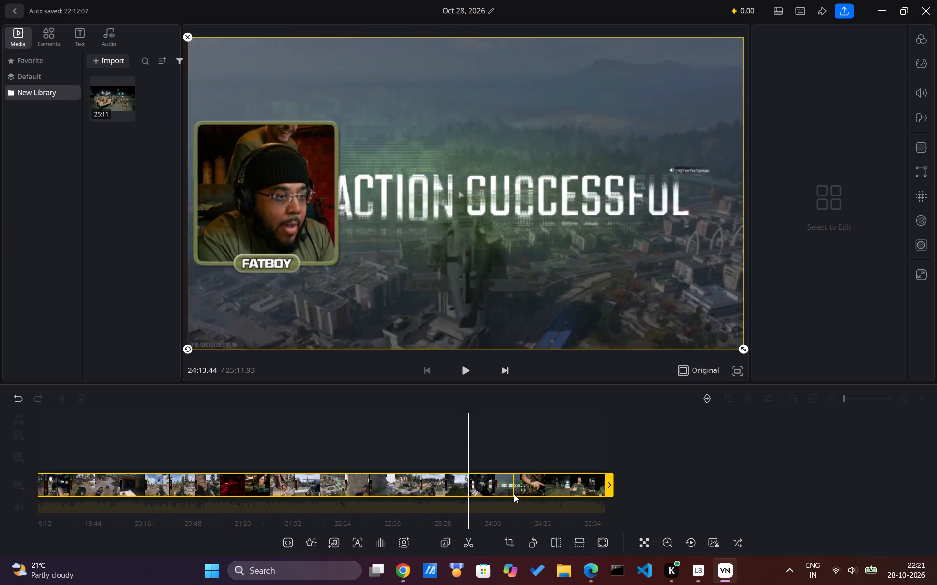
{"action": "scroll", "coordinate": [514, 494], "scroll_direction": "left", "scroll_amount": 2}
{"action": "scroll", "coordinate": [514, 494], "scroll_direction": "right", "scroll_amount": 1}
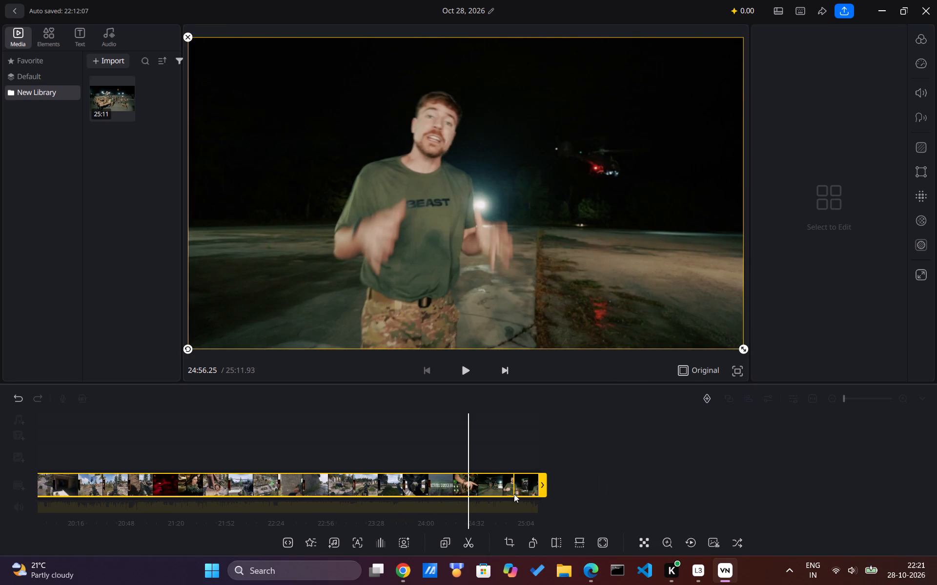
{"action": "scroll", "coordinate": [514, 494], "scroll_direction": "right", "scroll_amount": 1}
{"action": "key", "text": "space"}
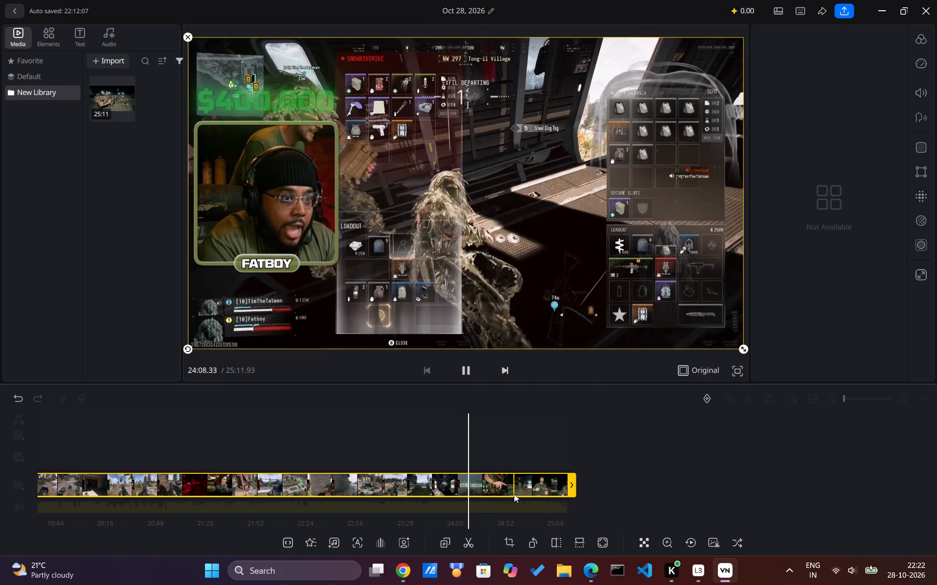
{"action": "scroll", "coordinate": [514, 494], "scroll_direction": "left", "scroll_amount": 1}
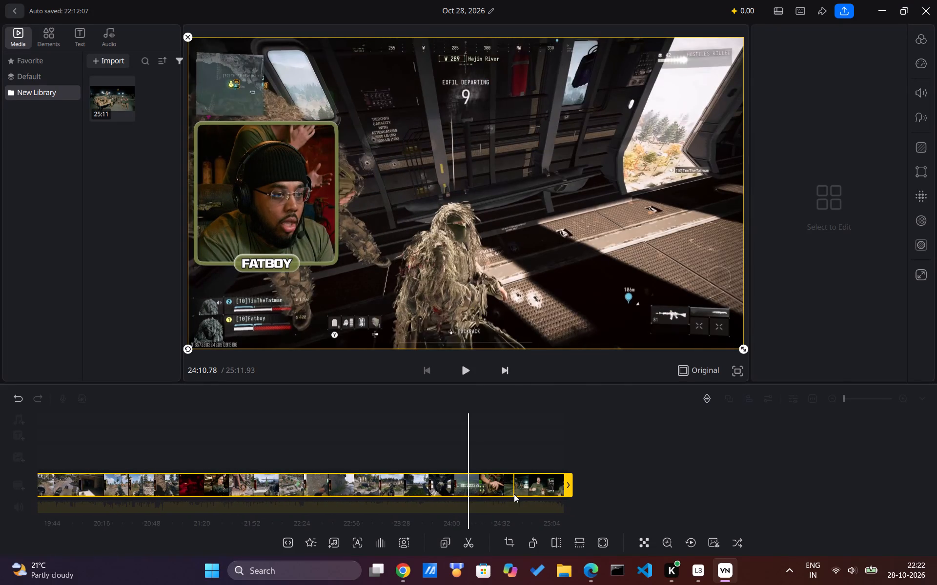
{"action": "scroll", "coordinate": [514, 494], "scroll_direction": "left", "scroll_amount": 2}
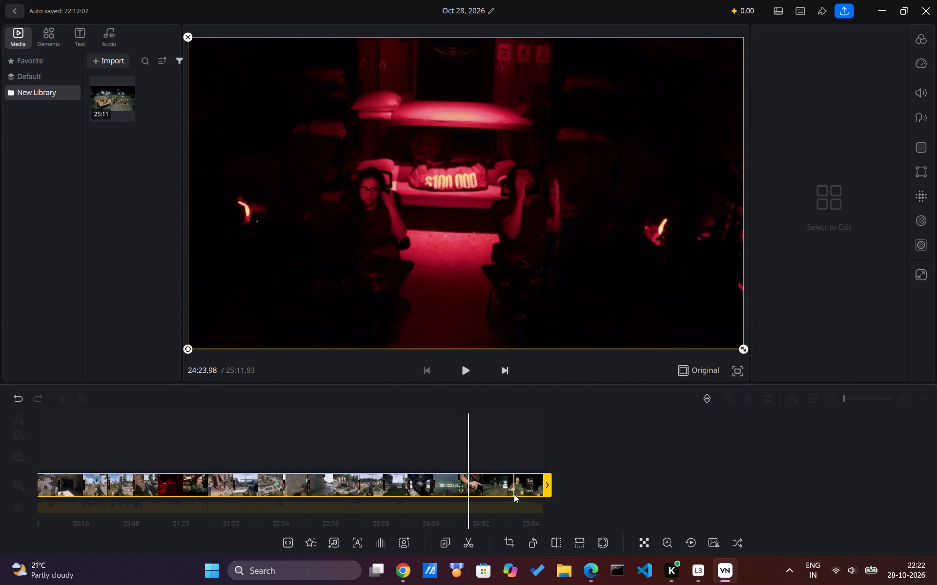
{"action": "key", "text": "space"}
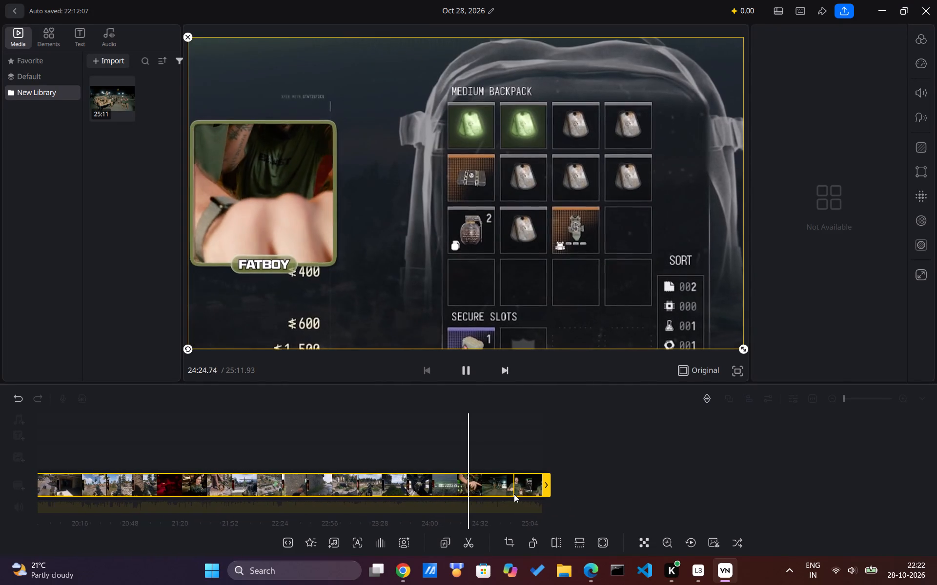
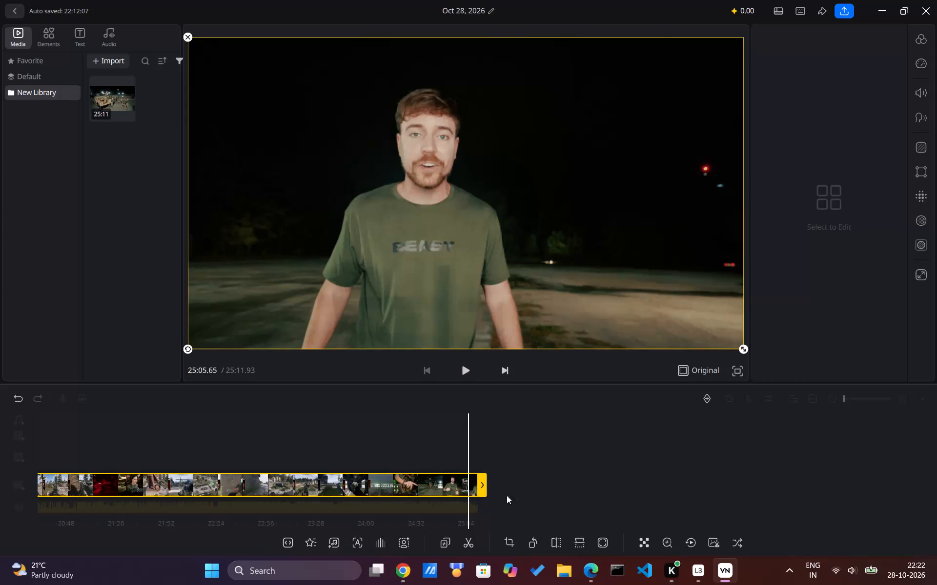
Return to the beginning of the timeline and trim the clip's start until the clip lasts about 10:24.
{"action": "scroll", "coordinate": [304, 499], "scroll_direction": "right", "scroll_amount": 5}
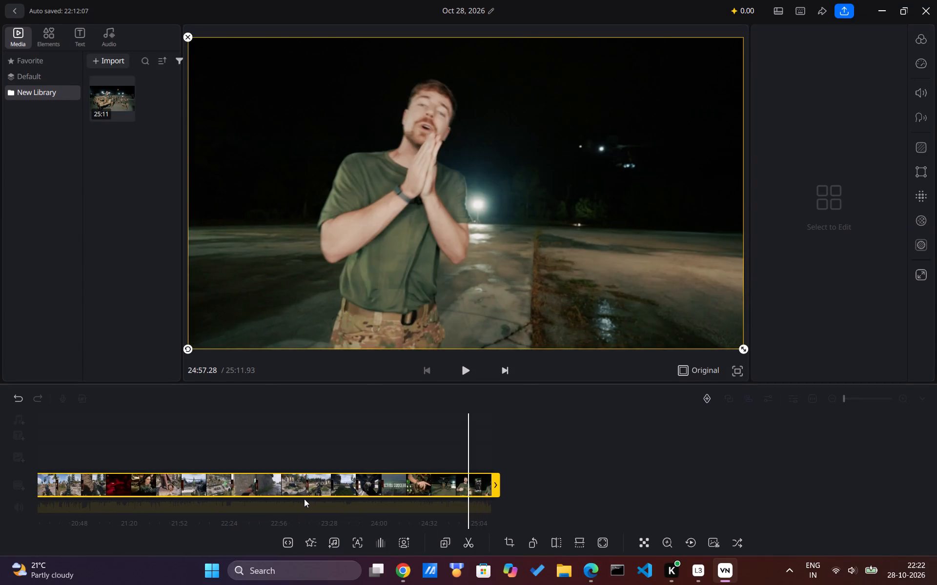
{"action": "scroll", "coordinate": [304, 499], "scroll_direction": "right", "scroll_amount": 10}
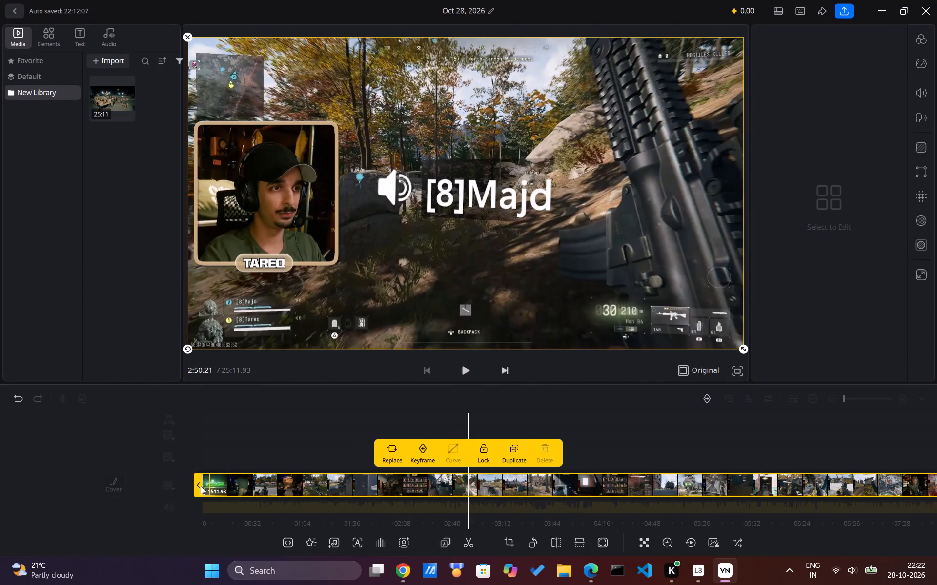
{"action": "left_click_drag", "start_coordinate": [194, 483], "coordinate": [376, 503]}
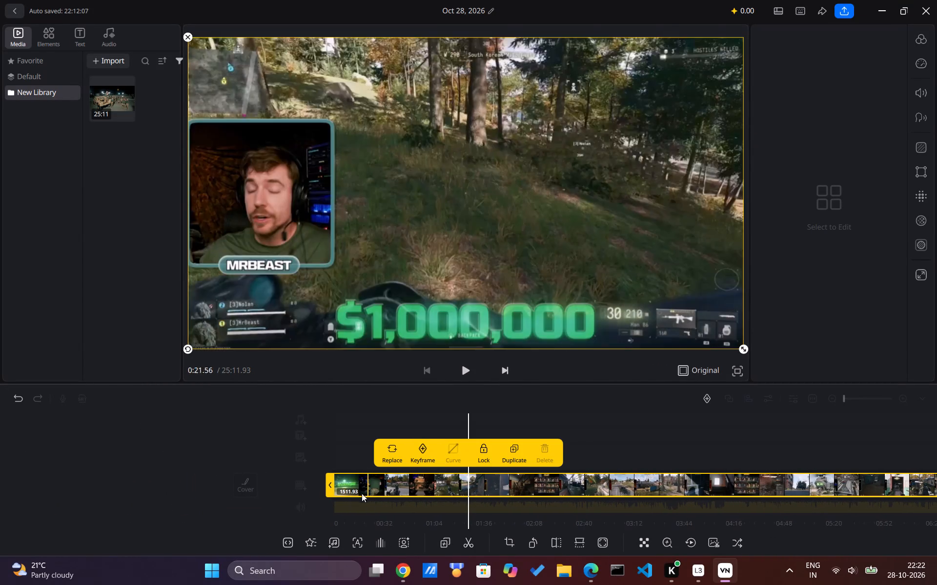
{"action": "scroll", "coordinate": [328, 488], "scroll_direction": "right", "scroll_amount": 11}
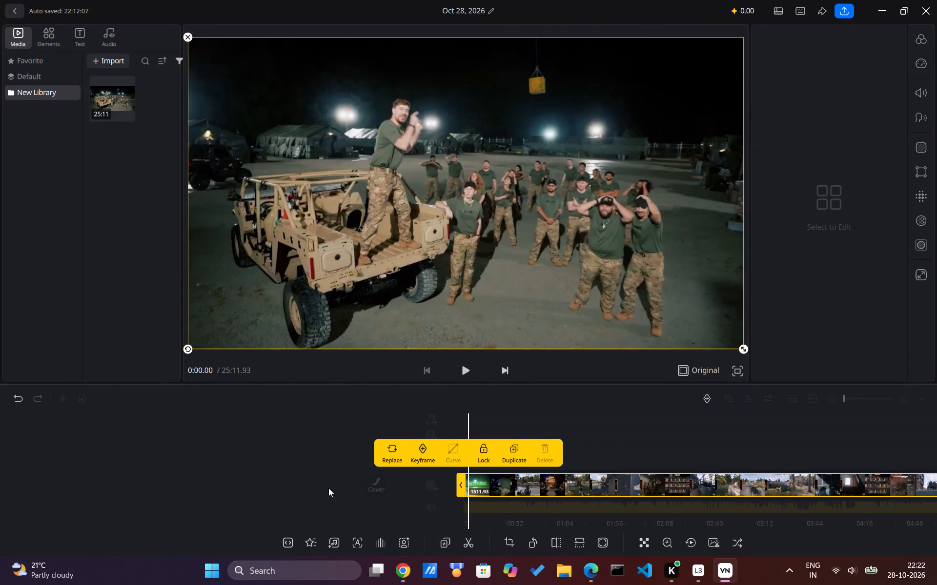
{"action": "scroll", "coordinate": [462, 473], "scroll_direction": "right", "scroll_amount": 6}
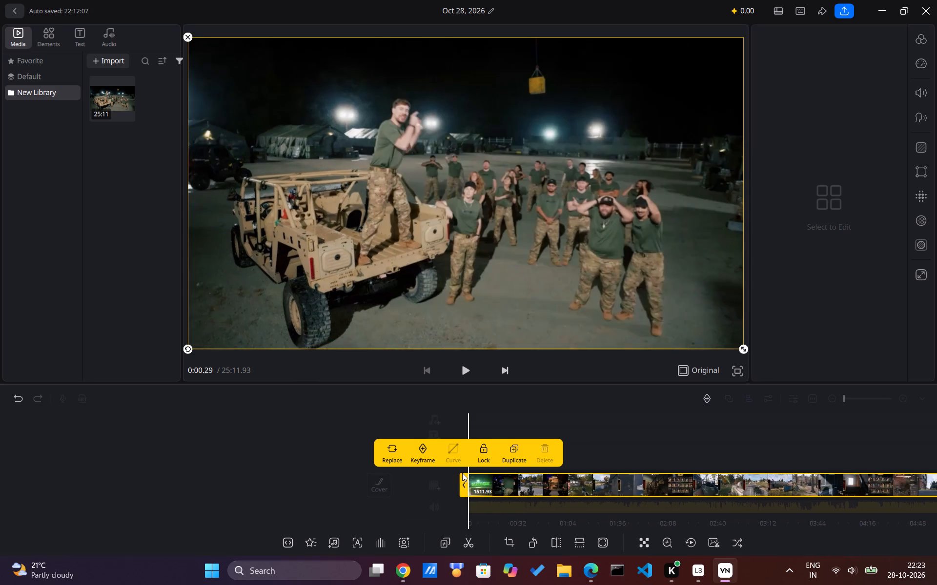
{"action": "left_click_drag", "start_coordinate": [466, 481], "coordinate": [784, 463]}
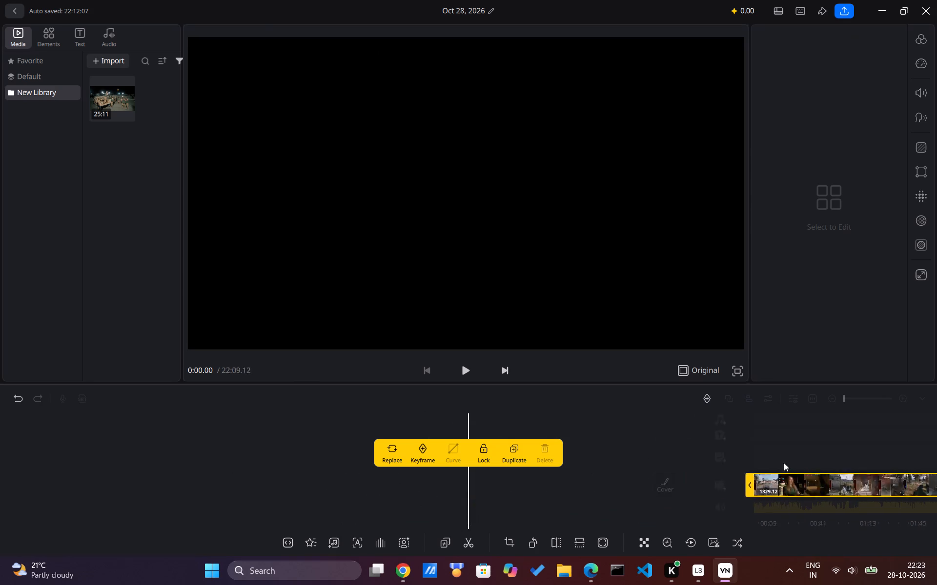
{"action": "left_click_drag", "start_coordinate": [784, 463], "coordinate": [936, 492]}
Keep trimming the clip's start all the way toward its end, leaving only about 0.05 seconds.
{"action": "scroll", "coordinate": [936, 492], "scroll_direction": "left", "scroll_amount": 4}
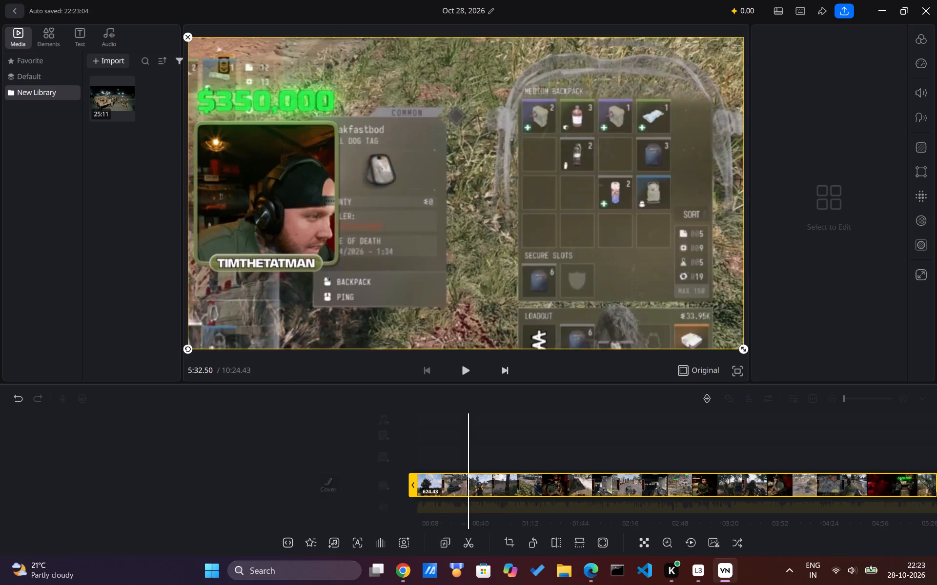
{"action": "scroll", "coordinate": [936, 492], "scroll_direction": "left", "scroll_amount": 2}
{"action": "scroll", "coordinate": [383, 468], "scroll_direction": "left", "scroll_amount": 7}
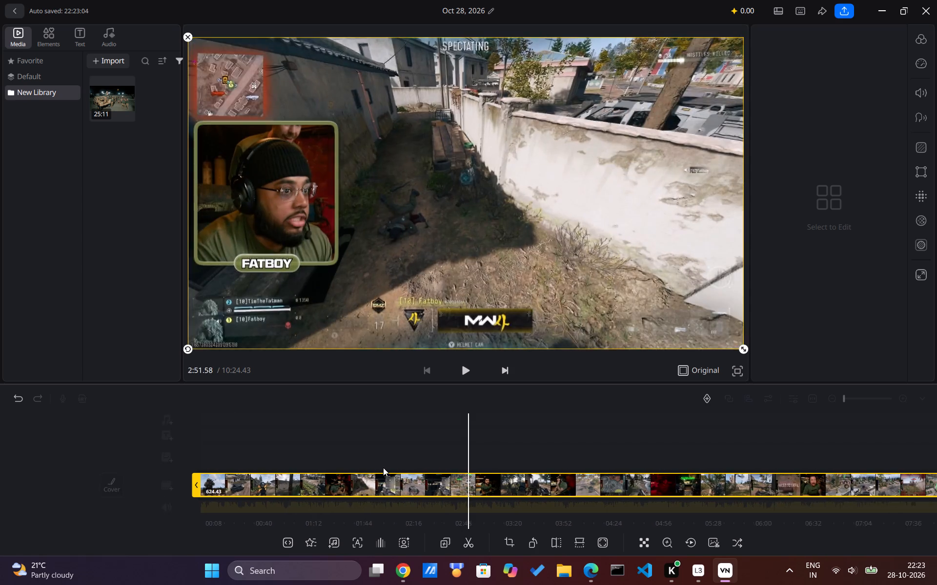
{"action": "scroll", "coordinate": [383, 468], "scroll_direction": "left", "scroll_amount": 5}
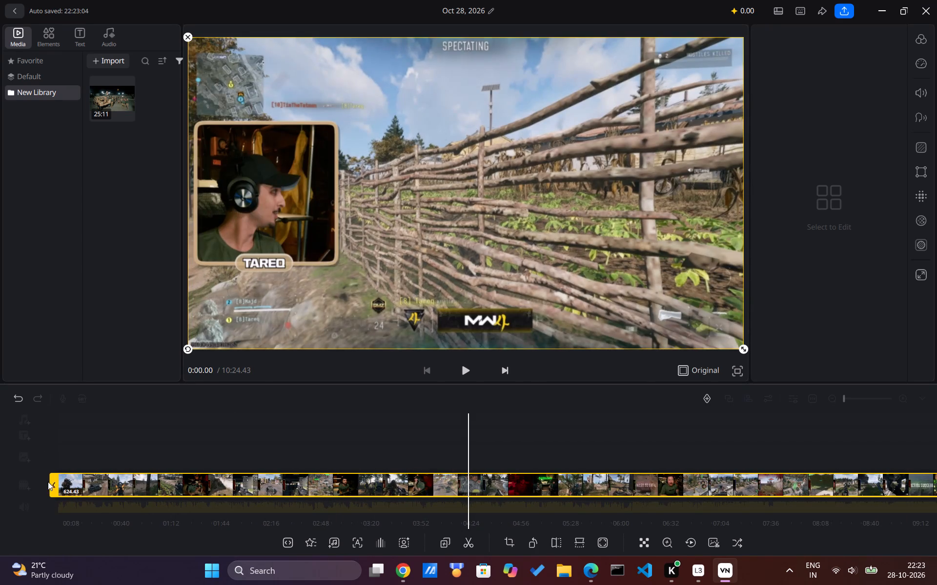
{"action": "left_click_drag", "start_coordinate": [54, 480], "coordinate": [561, 449]}
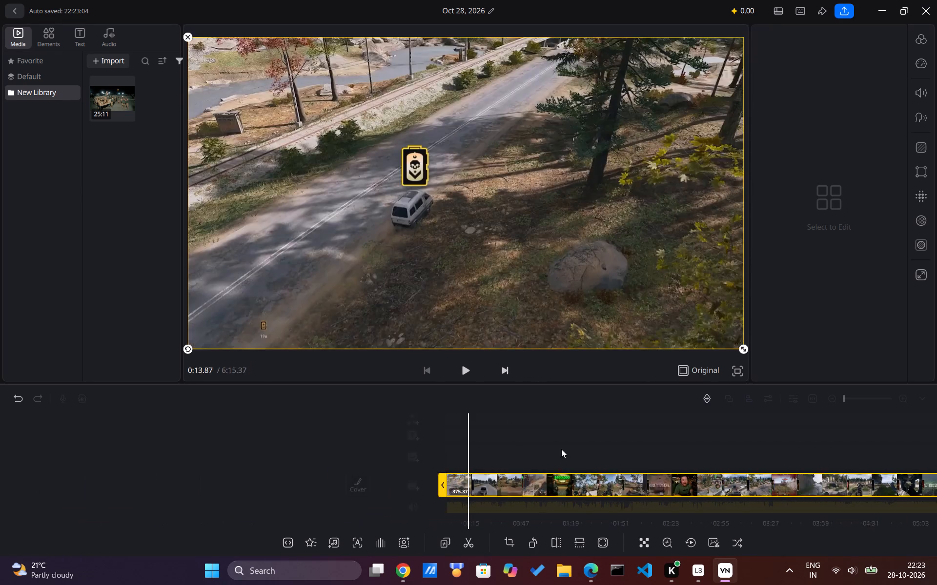
{"action": "left_click_drag", "start_coordinate": [561, 449], "coordinate": [935, 502]}
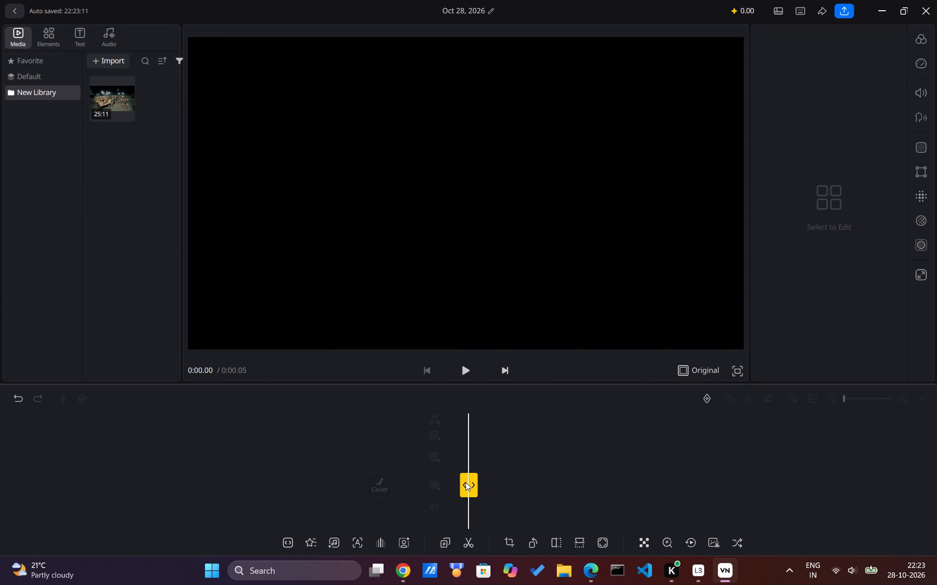
Extend the clip's start back to recover the closing section, for a clip length of about 65.7 seconds.
{"action": "left_click_drag", "start_coordinate": [464, 482], "coordinate": [412, 484]}
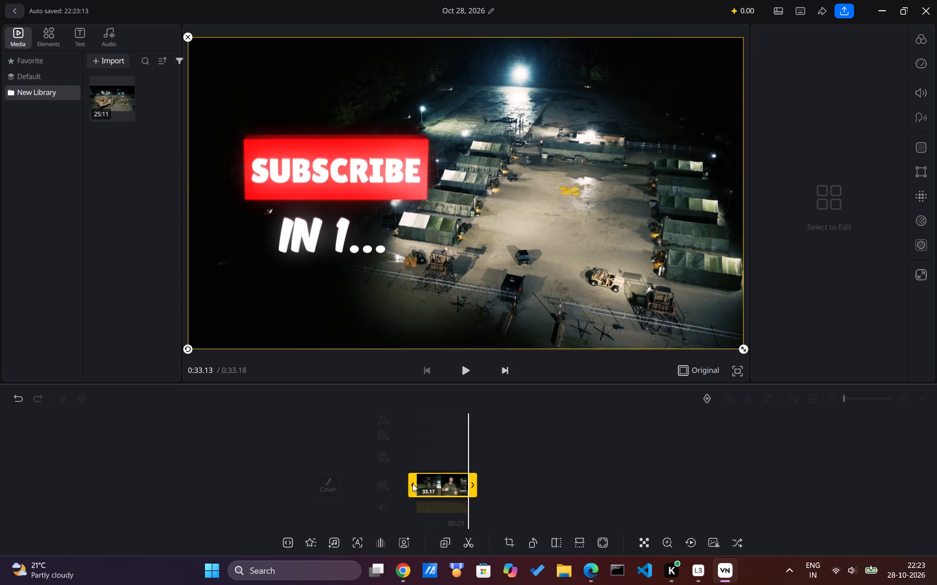
{"action": "left_click_drag", "start_coordinate": [412, 484], "coordinate": [430, 481]}
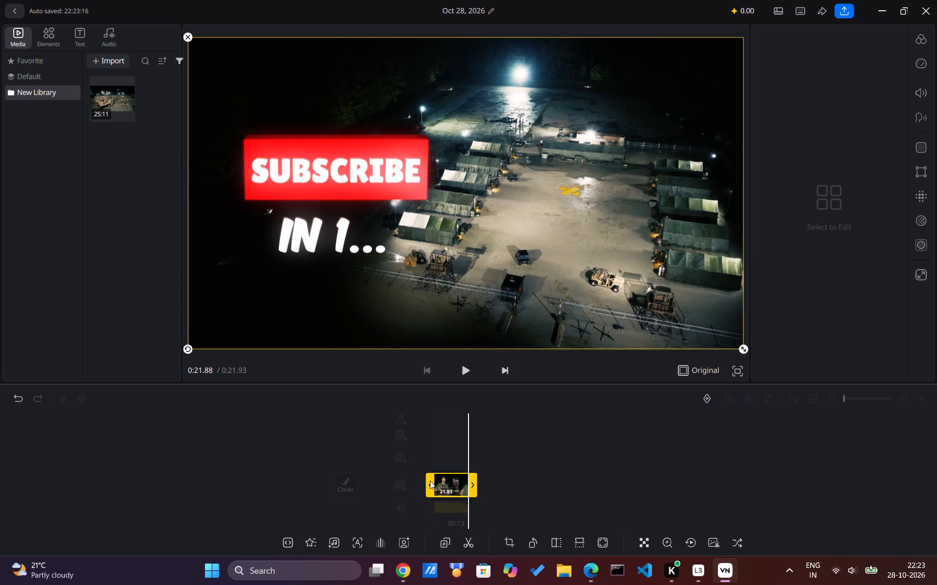
{"action": "left_click_drag", "start_coordinate": [430, 481], "coordinate": [429, 481]}
{"action": "left_click_drag", "start_coordinate": [429, 481], "coordinate": [383, 475]}
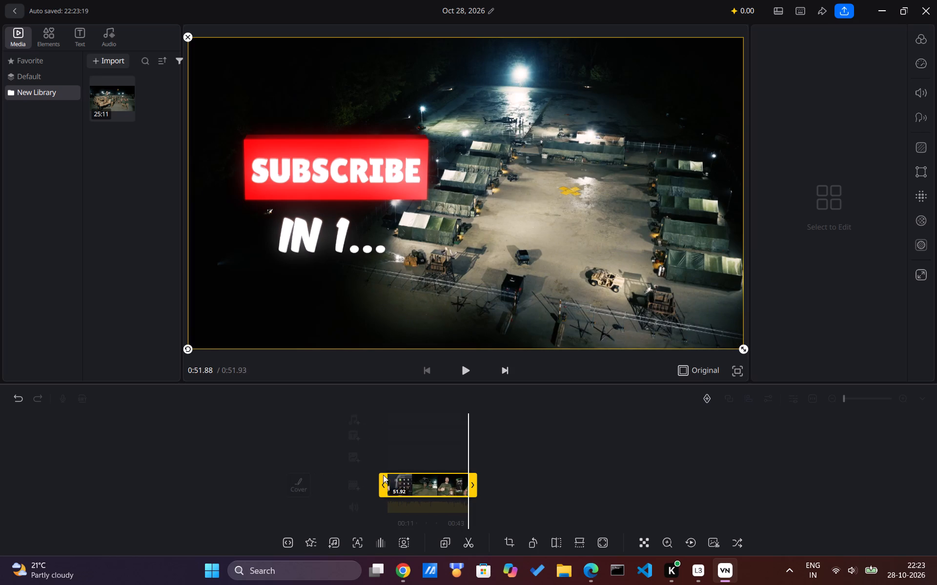
{"action": "left_click_drag", "start_coordinate": [383, 475], "coordinate": [362, 472]}
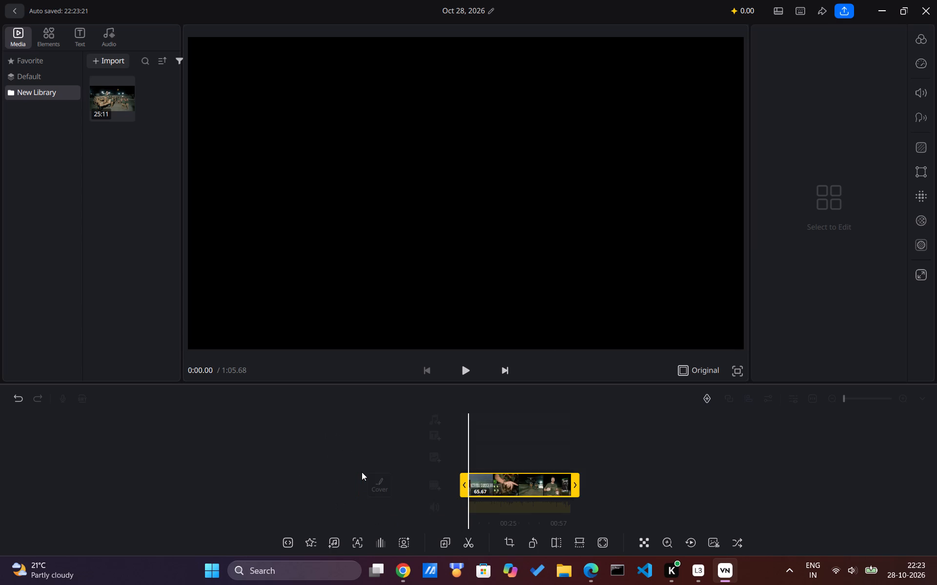
Trim the clip's start to a length of about 55.4 seconds and play the clip through to the helicopter scene.
{"action": "key", "text": "space"}
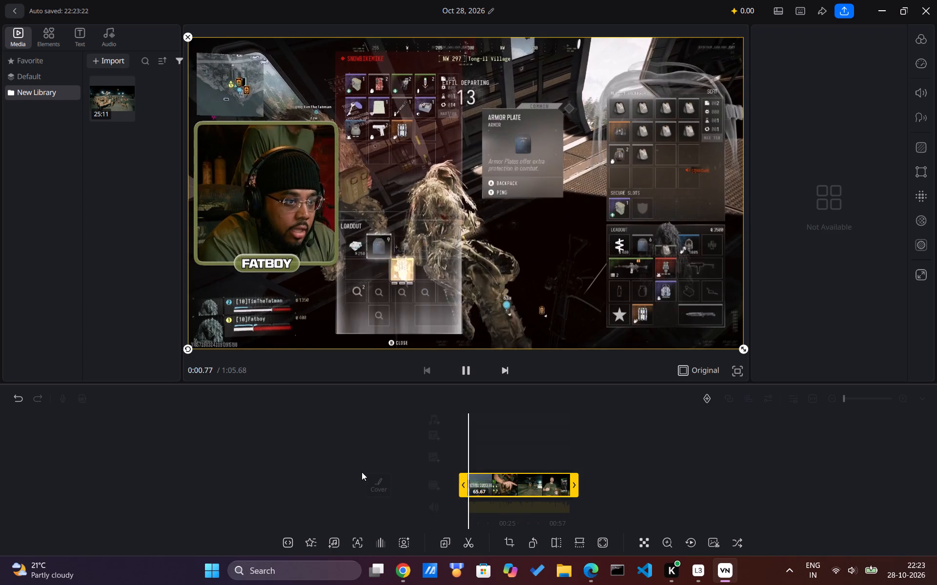
{"action": "left_click_drag", "start_coordinate": [457, 487], "coordinate": [464, 487]}
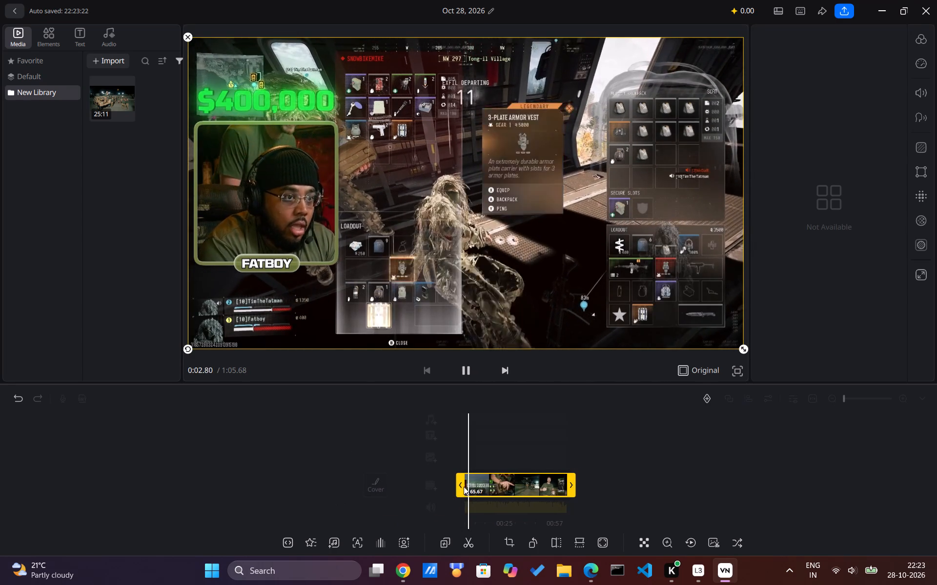
{"action": "left_click_drag", "start_coordinate": [464, 487], "coordinate": [473, 485]}
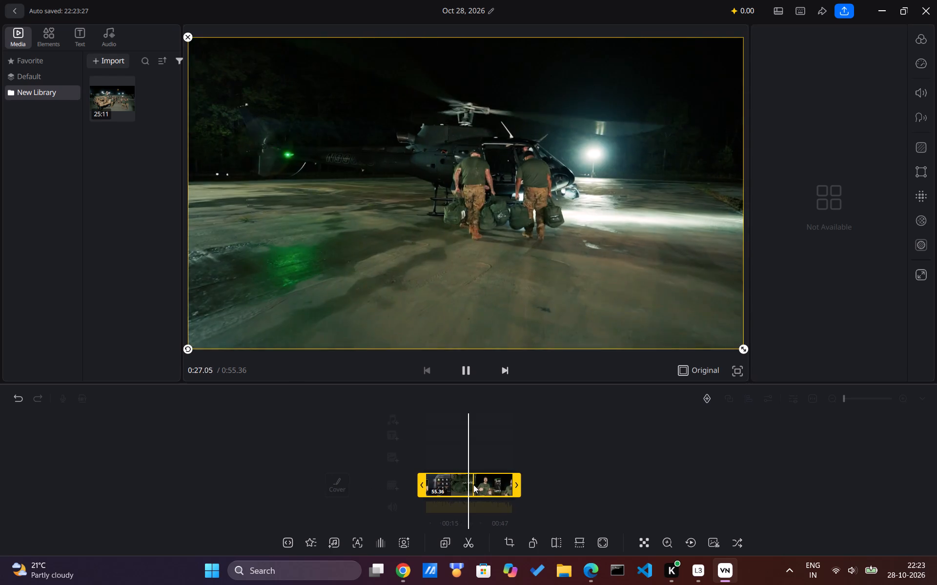
{"action": "key", "text": "space"}
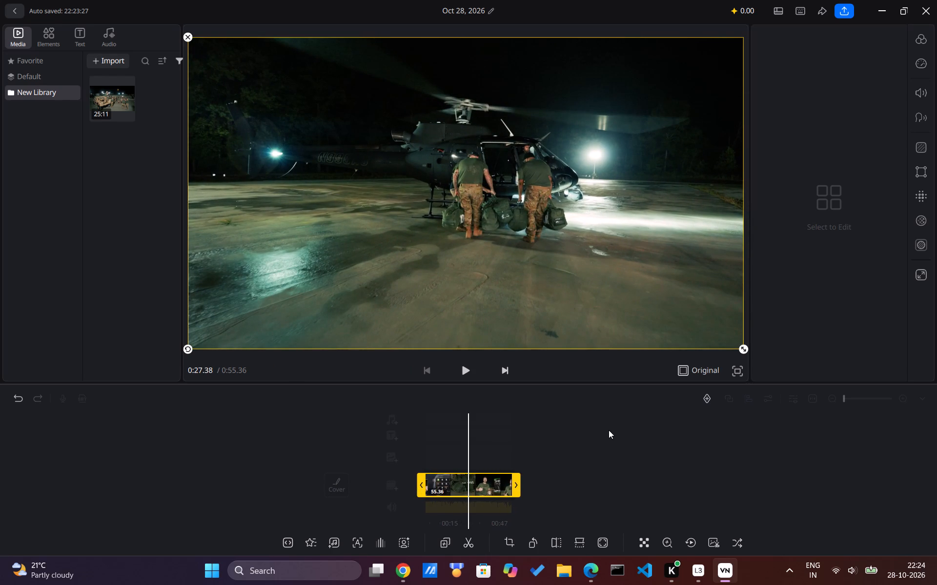
Trim more off the clip's start so that the clip lasts about 42.6 seconds.
{"action": "left_click", "coordinate": [609, 430]}
{"action": "double_click", "coordinate": [433, 482]}
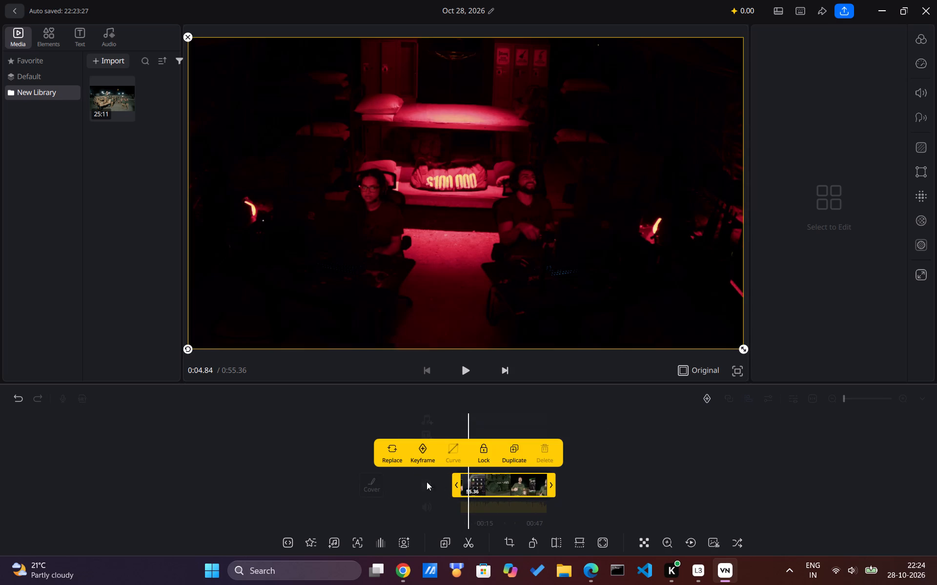
{"action": "left_click_drag", "start_coordinate": [457, 491], "coordinate": [477, 493]}
{"action": "key", "text": "space"}
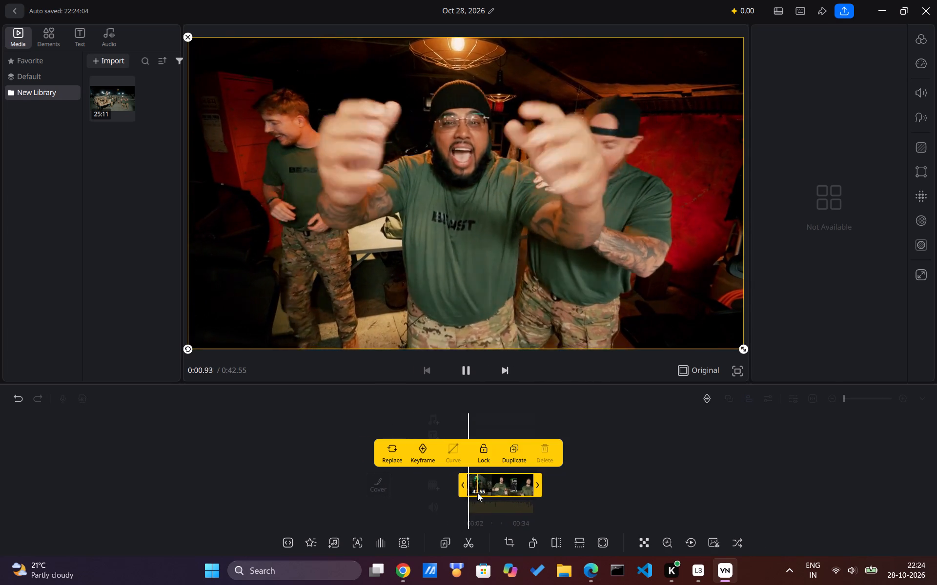
Play the clip from its start, trim its end to a length of about 34.7 seconds, and replay it.
{"action": "scroll", "coordinate": [477, 493], "scroll_direction": "right", "scroll_amount": 6}
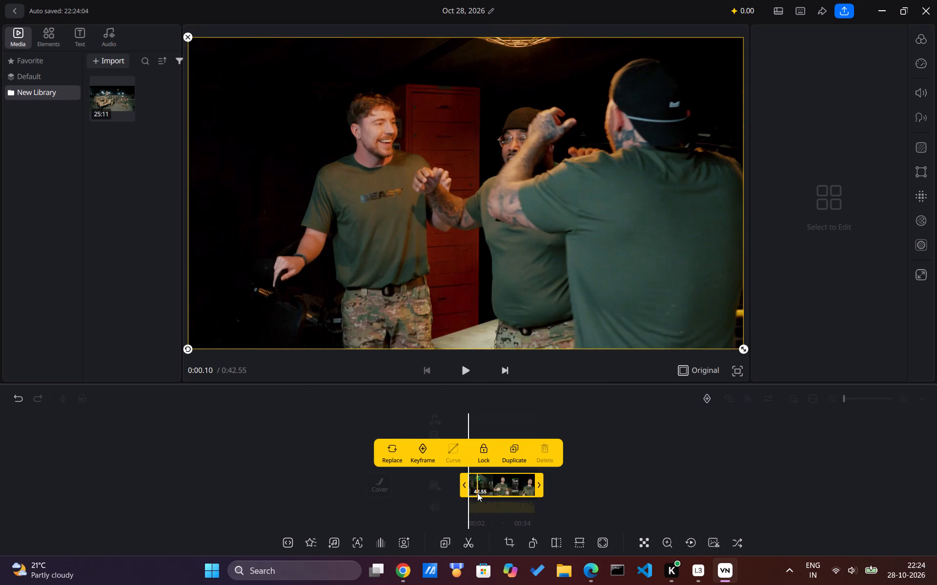
{"action": "scroll", "coordinate": [477, 493], "scroll_direction": "right", "scroll_amount": 2}
{"action": "key", "text": "space"}
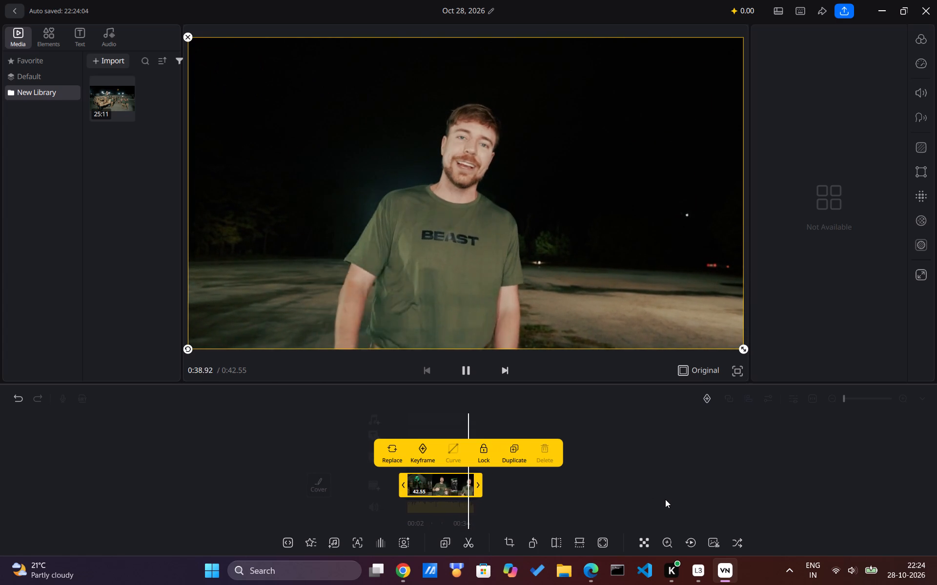
{"action": "key", "text": "space"}
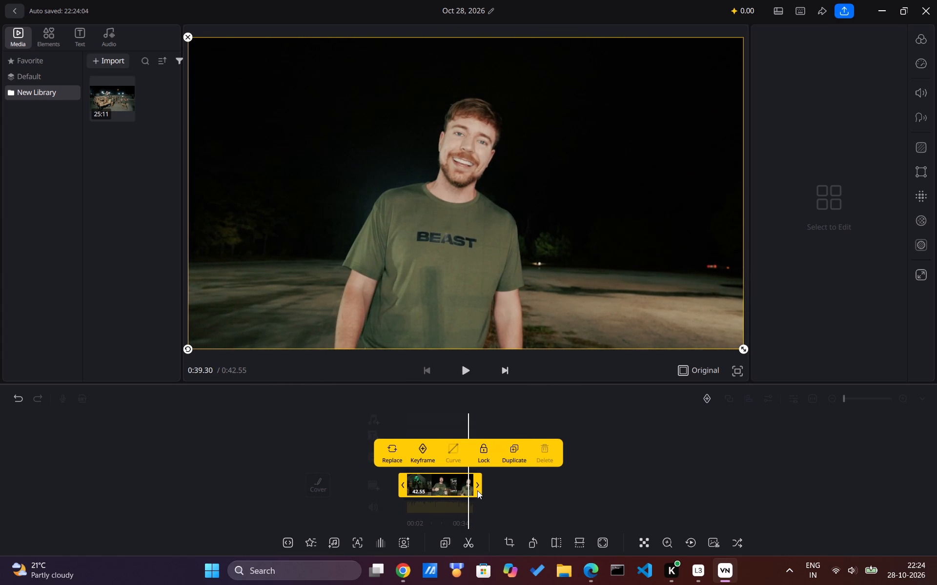
{"action": "left_click_drag", "start_coordinate": [477, 490], "coordinate": [465, 490]}
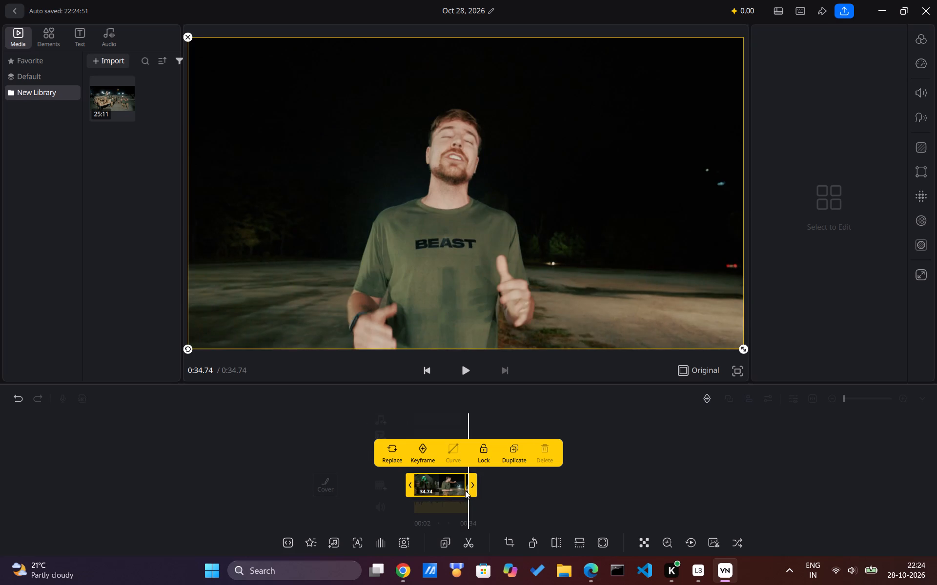
{"action": "scroll", "coordinate": [465, 490], "scroll_direction": "right", "scroll_amount": 1}
{"action": "key", "text": "space"}
Extend the clip's end to a total length of about 39.1 seconds and play it back.
{"action": "double_click", "coordinate": [717, 442]}
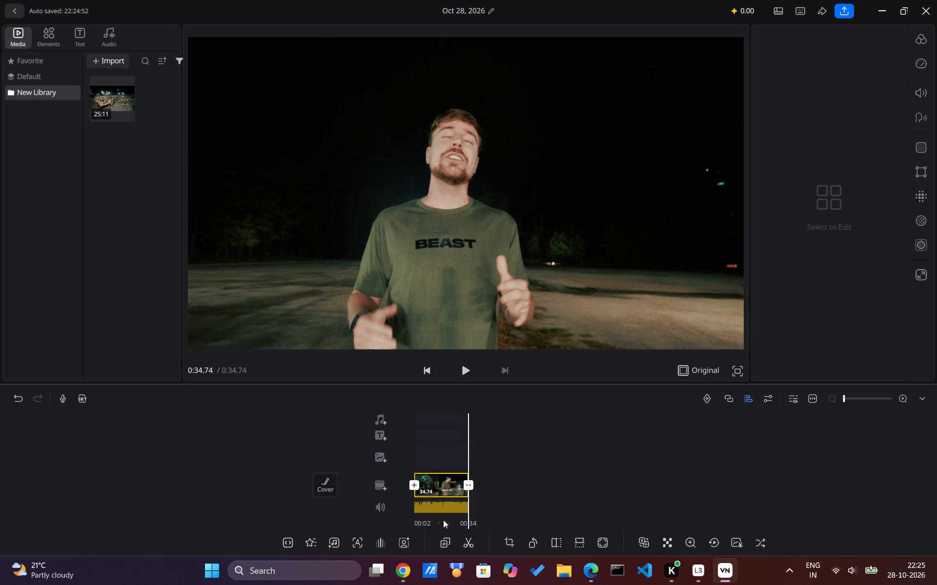
{"action": "double_click", "coordinate": [444, 490]}
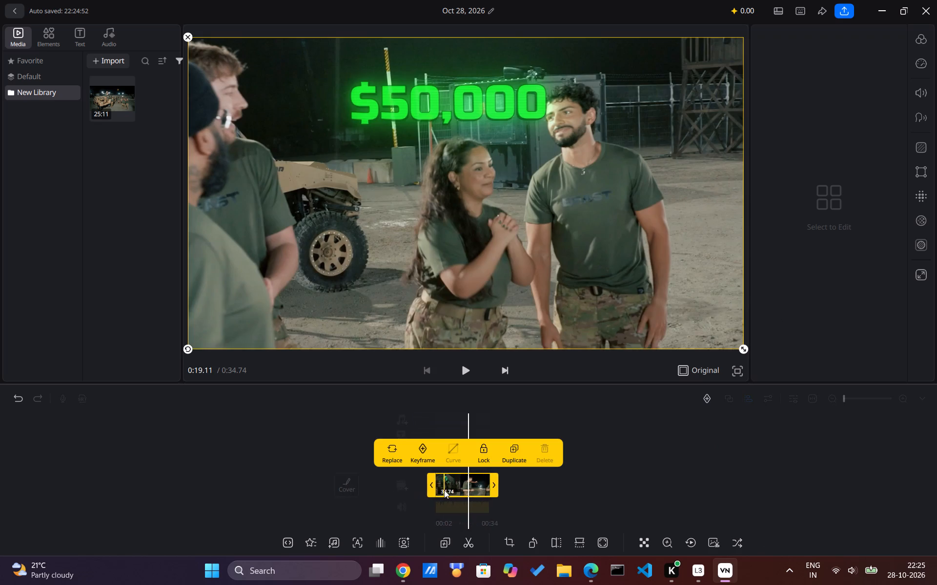
{"action": "left_click_drag", "start_coordinate": [494, 488], "coordinate": [501, 488]}
{"action": "scroll", "coordinate": [469, 486], "scroll_direction": "right", "scroll_amount": 1}
{"action": "key", "text": "space"}
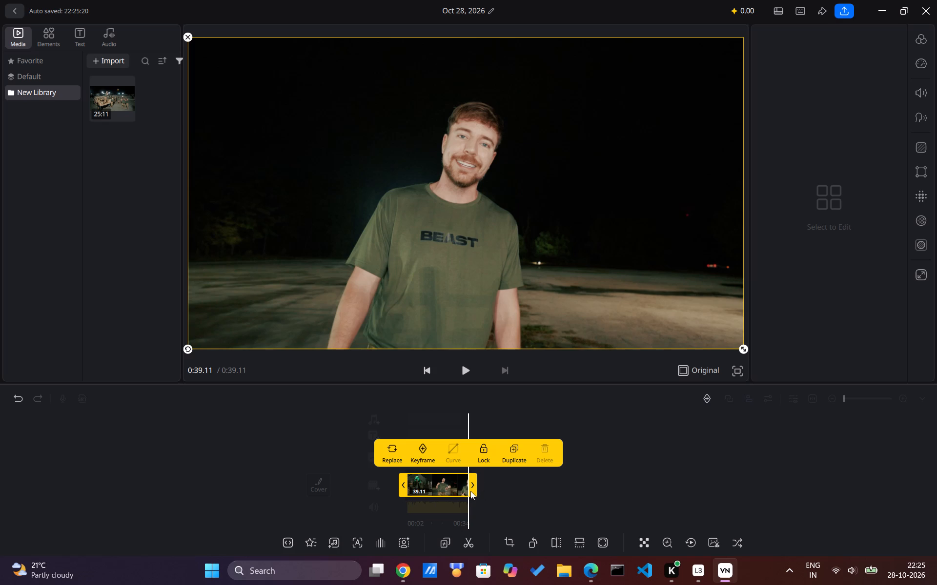
Fine-tune the clip's end to a total length of about 39.7 seconds and replay it to check the ending.
{"action": "double_click", "coordinate": [737, 477]}
{"action": "double_click", "coordinate": [446, 470]}
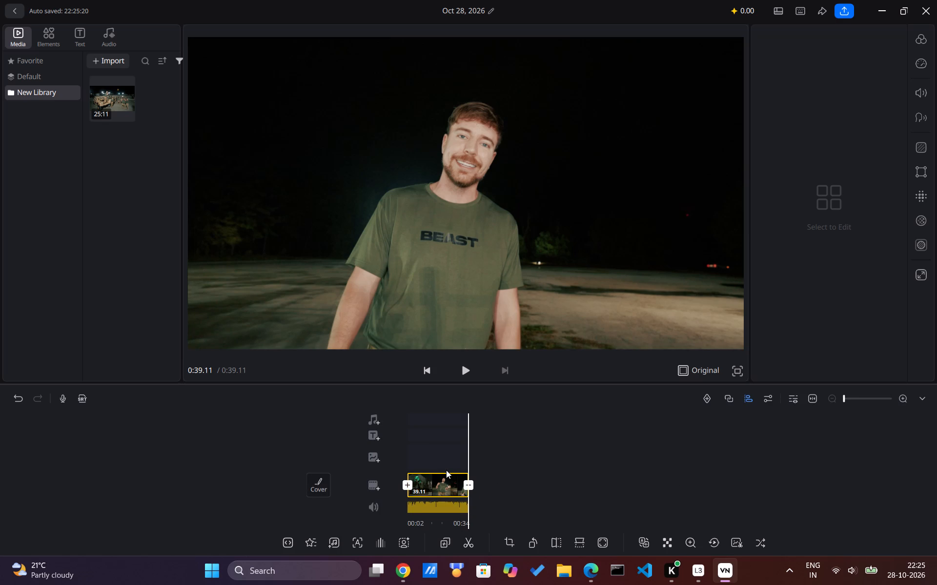
{"action": "double_click", "coordinate": [449, 479]}
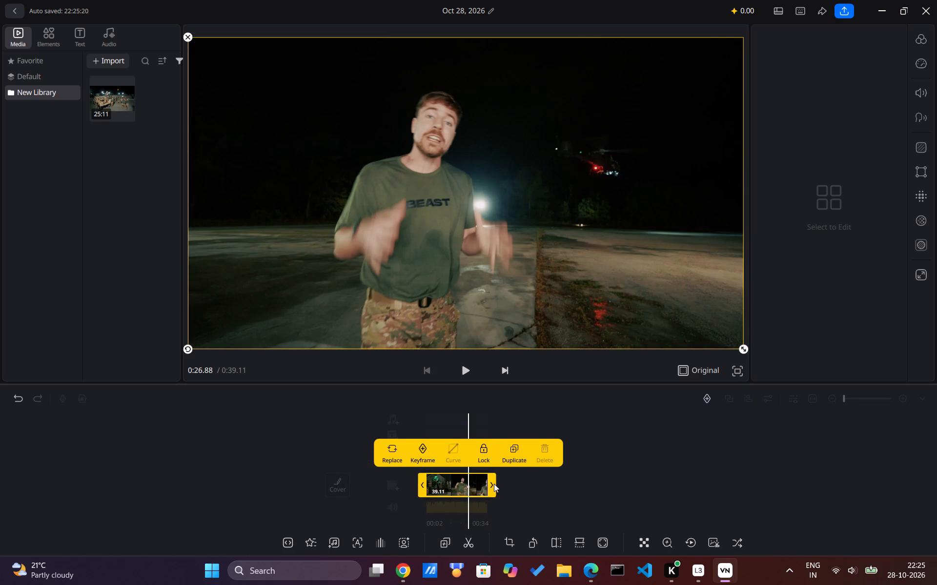
{"action": "left_click", "coordinate": [494, 484]}
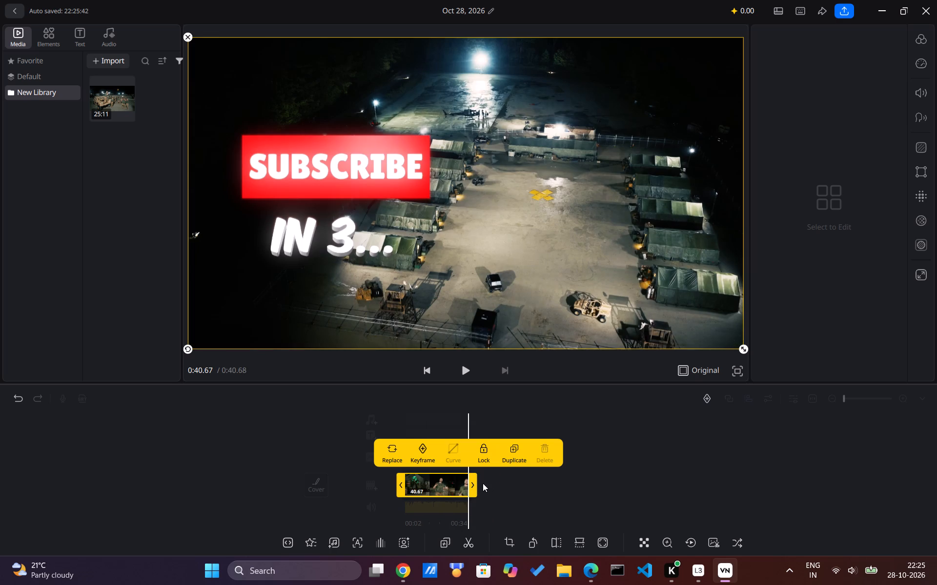
{"action": "left_click", "coordinate": [471, 483]}
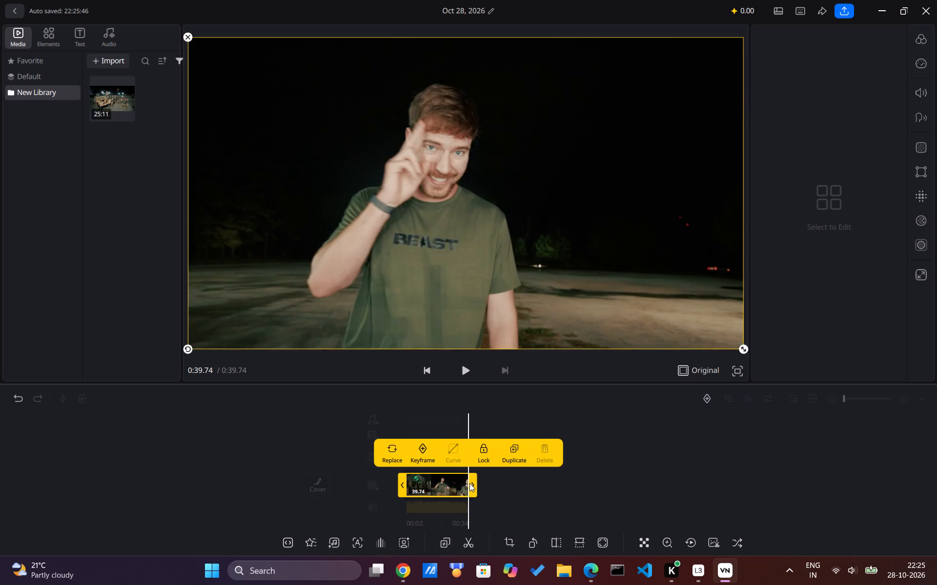
{"action": "key", "text": "space"}
{"action": "scroll", "coordinate": [469, 483], "scroll_direction": "left", "scroll_amount": 1}
{"action": "key", "text": "space"}
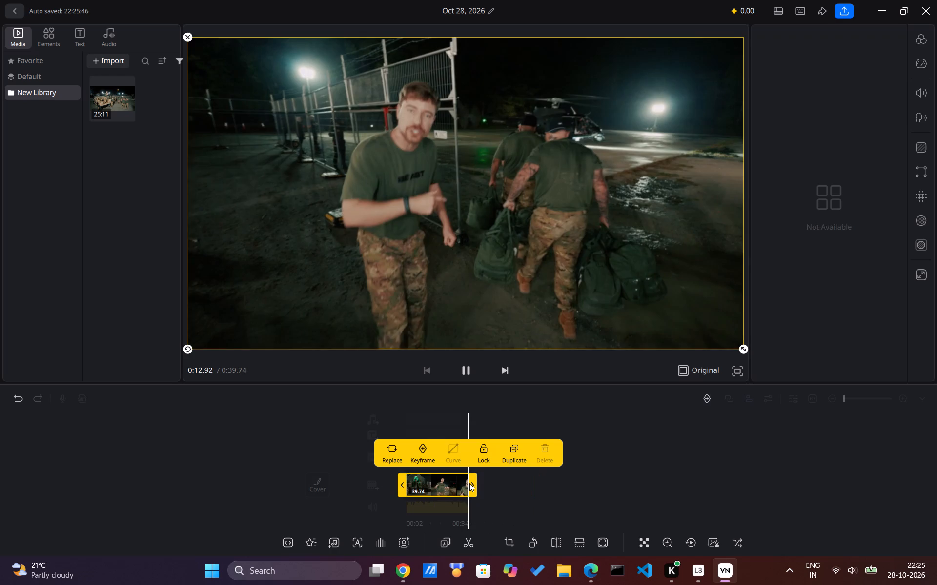
{"action": "scroll", "coordinate": [469, 483], "scroll_direction": "right", "scroll_amount": 1}
{"action": "key", "text": "space"}
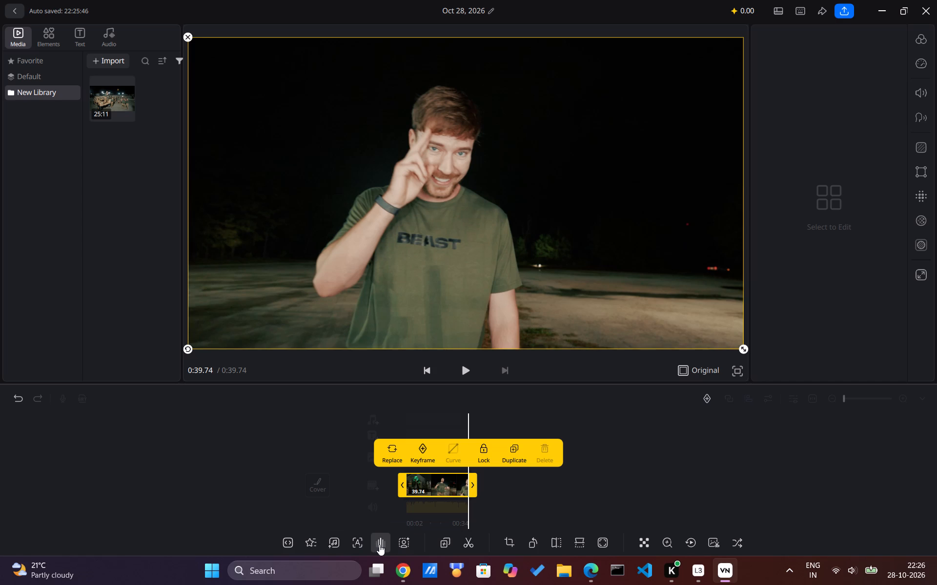
Generate auto captions for the clip using the Base conversion mode and English as the spoken language.
{"action": "left_click", "coordinate": [361, 546]}
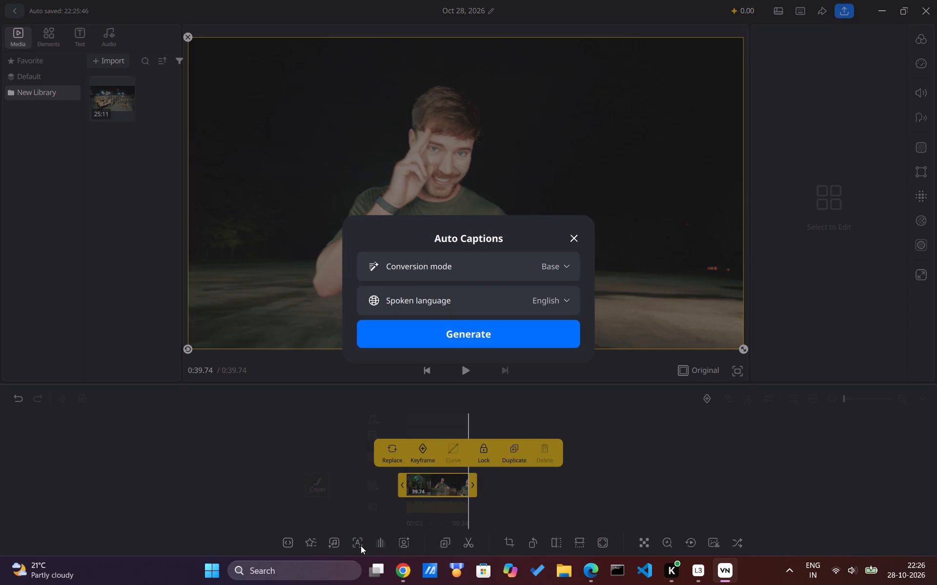
{"action": "left_click", "coordinate": [534, 332]}
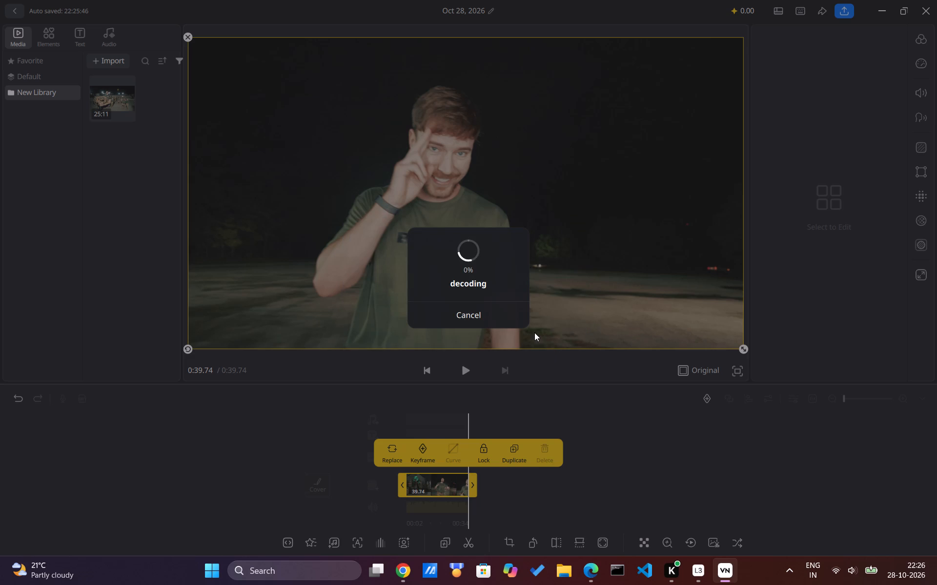
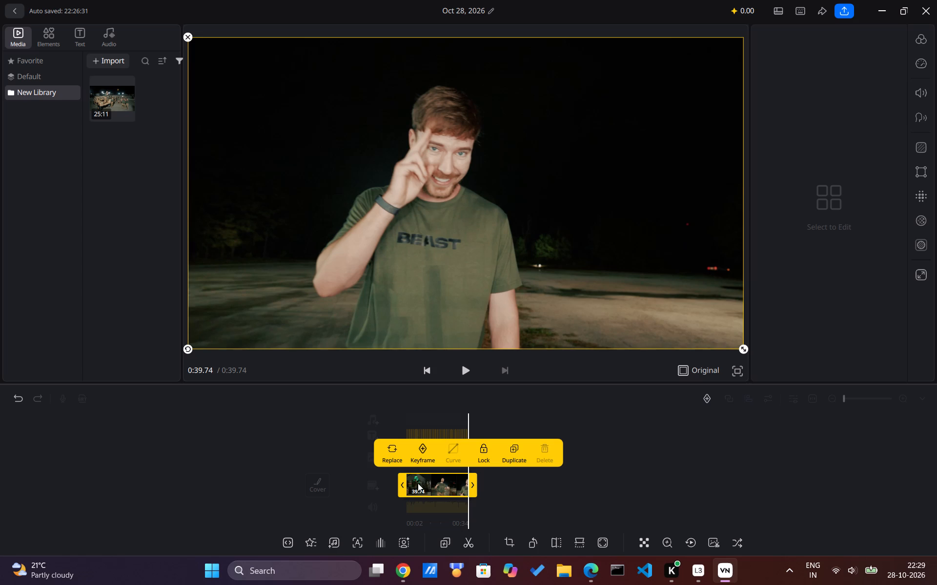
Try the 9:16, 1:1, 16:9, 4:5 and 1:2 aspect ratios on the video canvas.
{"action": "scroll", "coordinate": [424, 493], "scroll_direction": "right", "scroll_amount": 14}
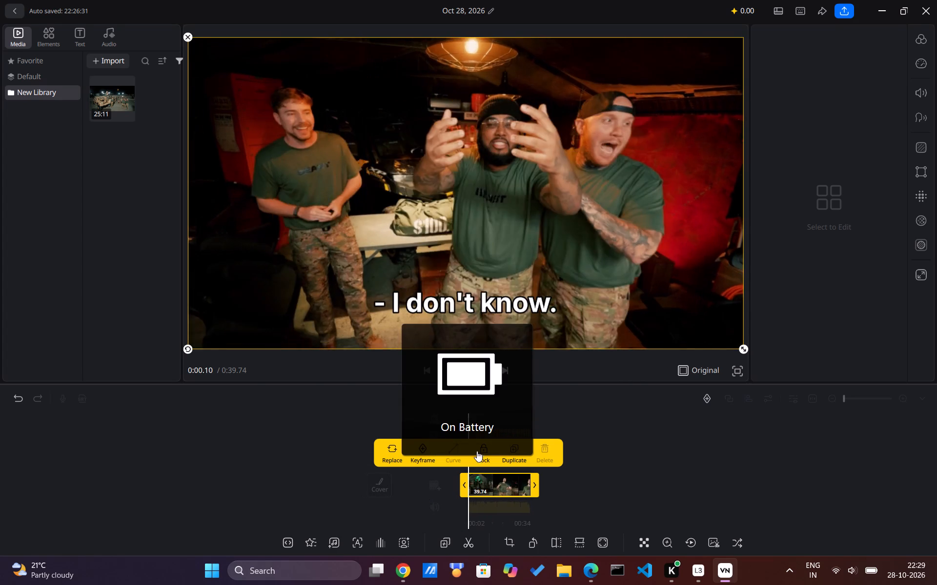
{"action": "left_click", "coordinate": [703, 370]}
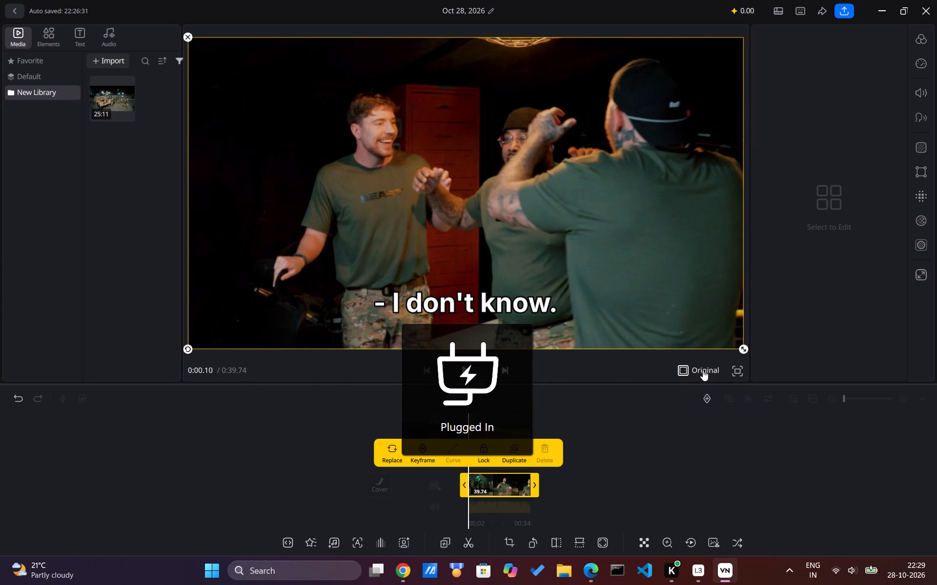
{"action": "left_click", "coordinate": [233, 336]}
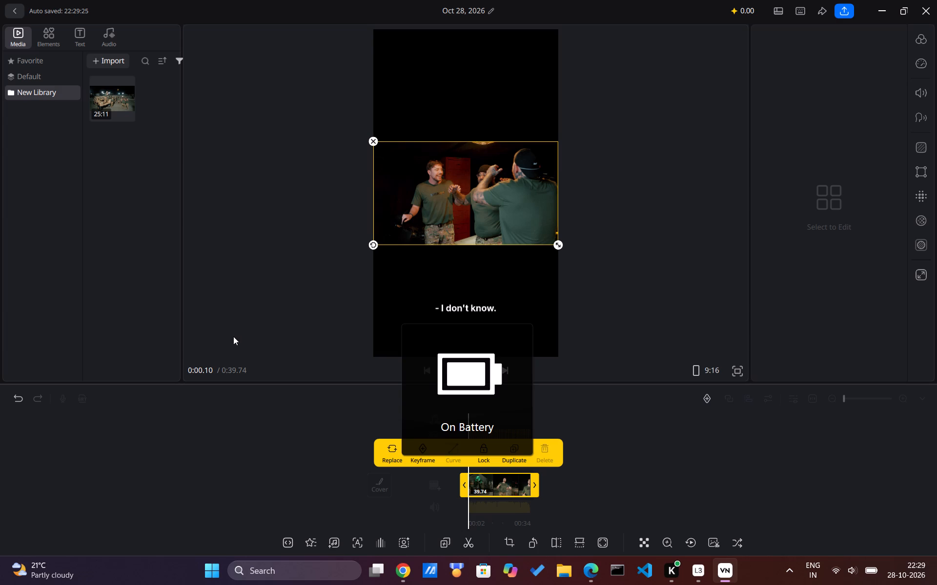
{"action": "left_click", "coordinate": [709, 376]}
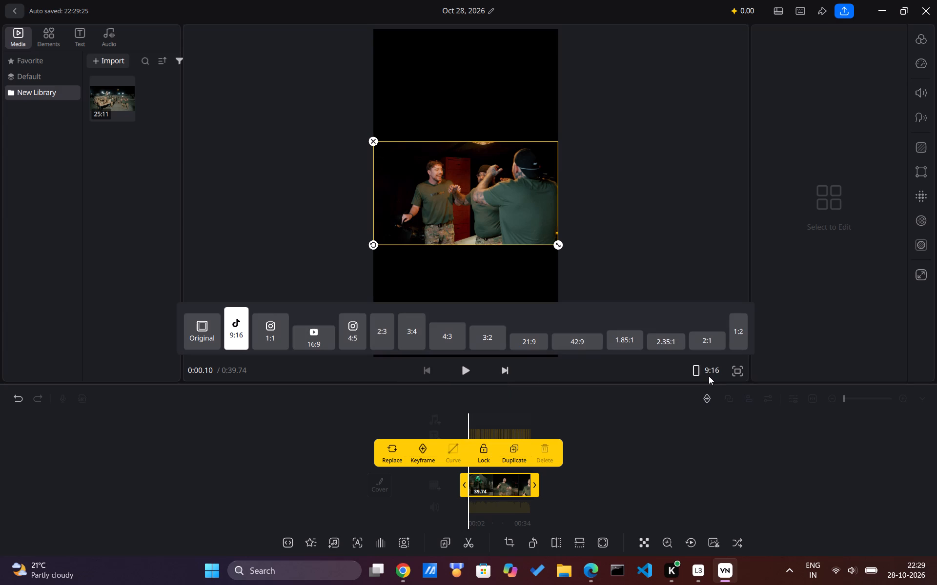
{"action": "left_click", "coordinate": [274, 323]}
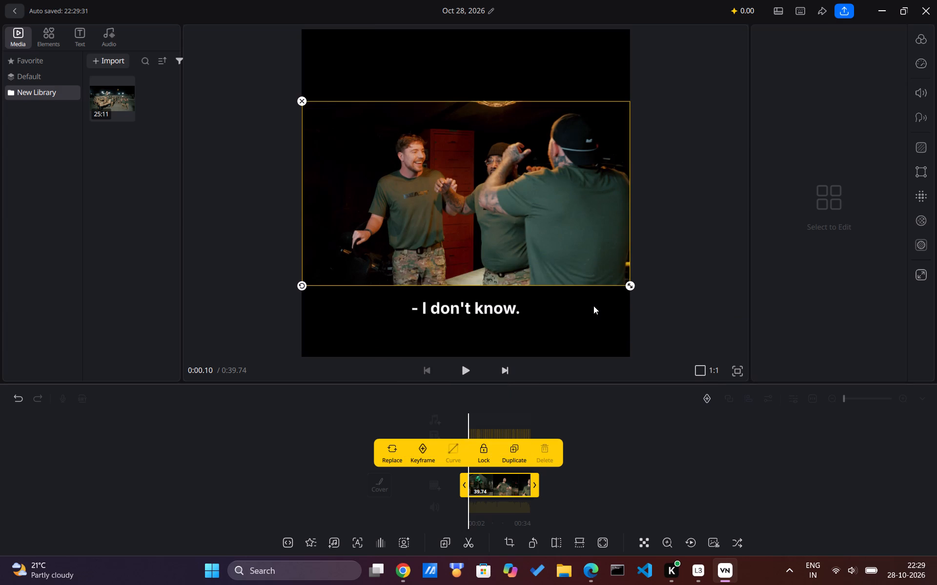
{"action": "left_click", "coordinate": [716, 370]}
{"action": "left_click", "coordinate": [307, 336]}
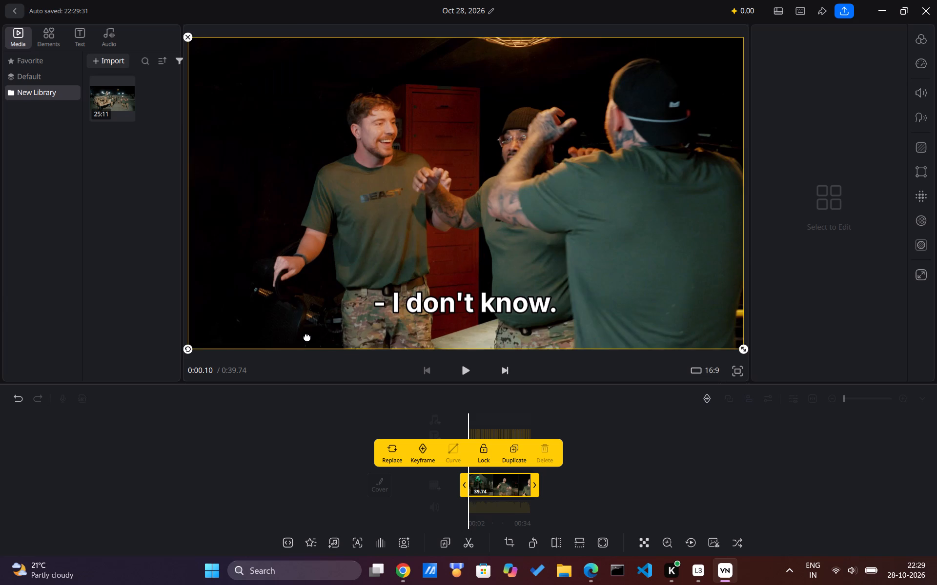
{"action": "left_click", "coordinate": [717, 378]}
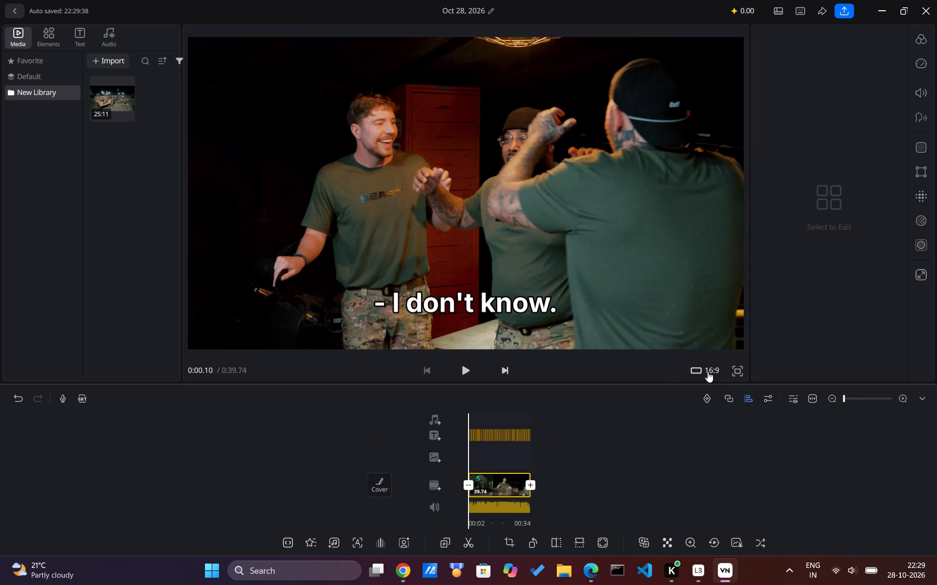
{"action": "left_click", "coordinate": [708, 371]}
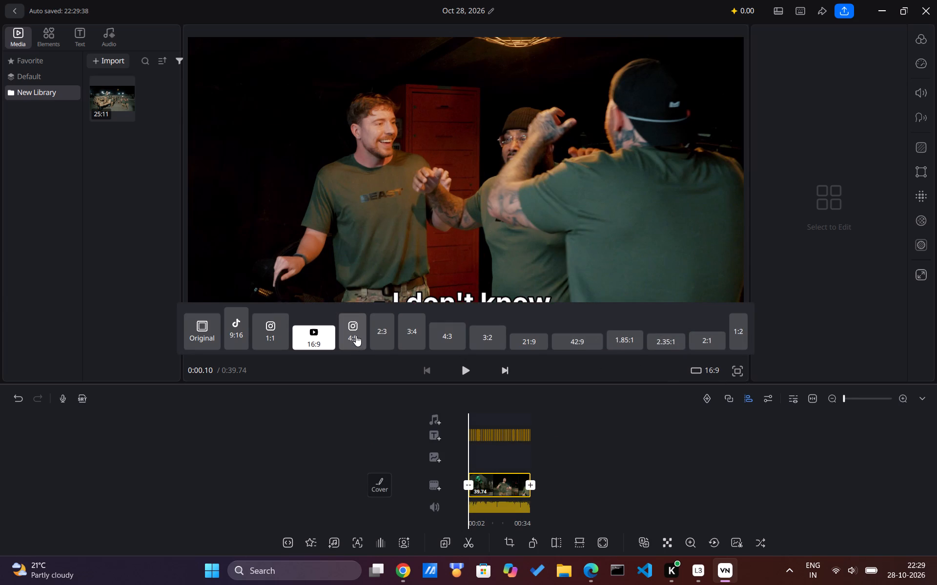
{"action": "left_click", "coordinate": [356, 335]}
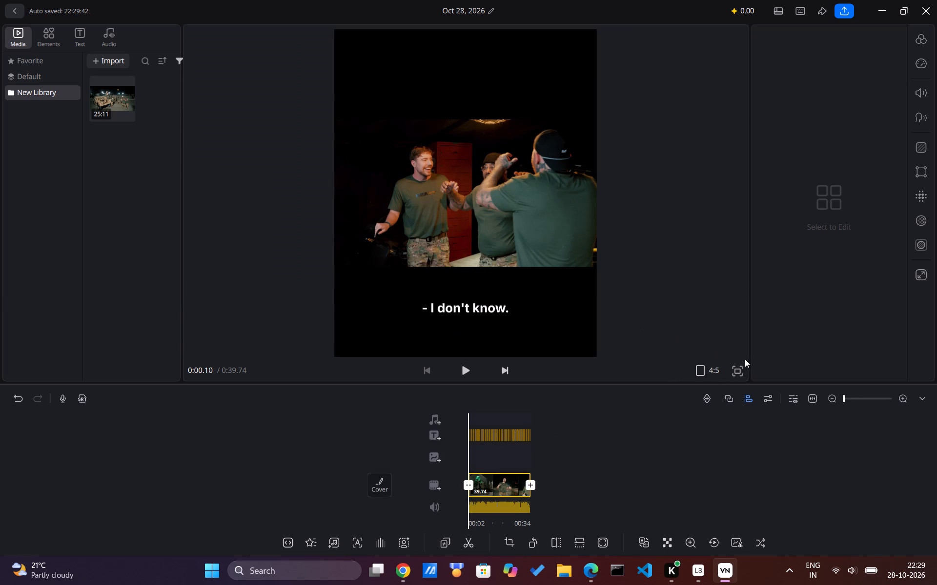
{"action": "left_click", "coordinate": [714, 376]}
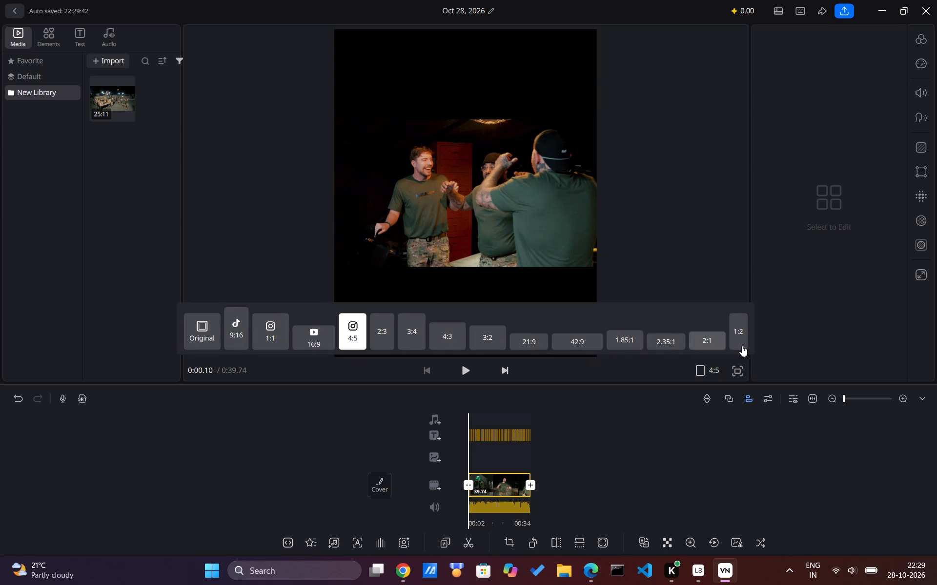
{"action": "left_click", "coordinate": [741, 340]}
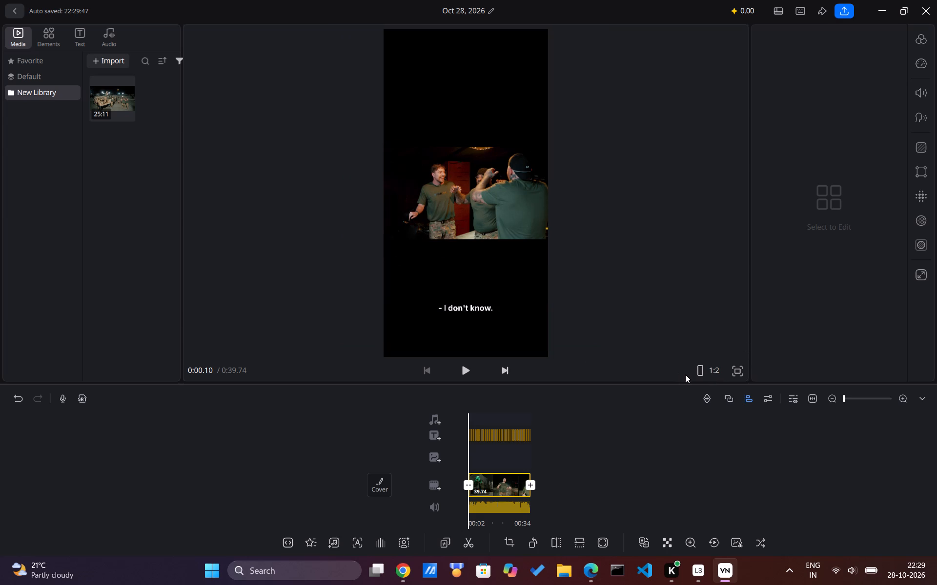
Set the canvas aspect ratio to 9:16.
{"action": "left_click", "coordinate": [702, 371]}
{"action": "left_click", "coordinate": [238, 332]}
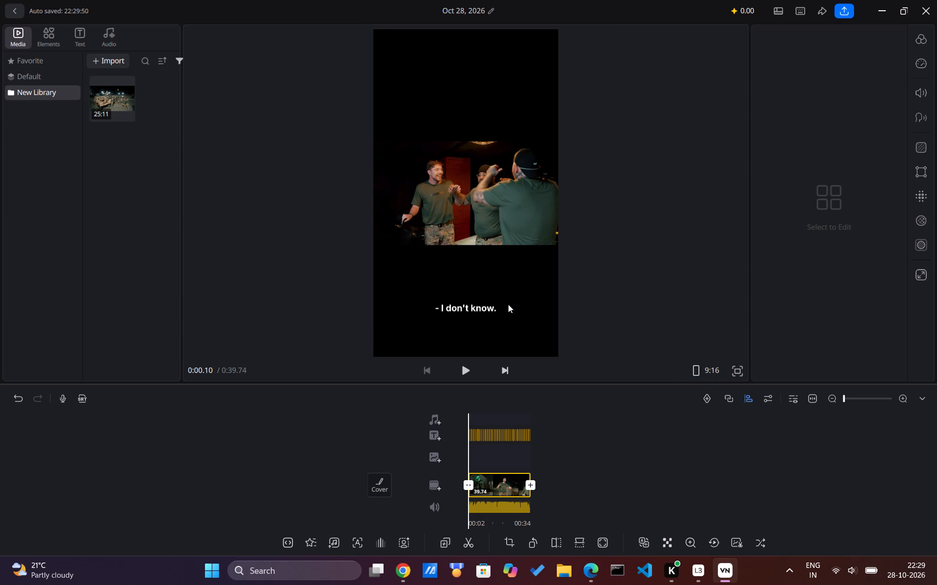
Check the opening captions against the playback and delete the first caption, "- I don't know.".
{"action": "scroll", "coordinate": [508, 304], "scroll_direction": "up", "scroll_amount": 4, "text": "ctrl"}
{"action": "scroll", "coordinate": [495, 368], "scroll_direction": "up", "scroll_amount": 6, "text": "ctrl"}
{"action": "scroll", "coordinate": [488, 429], "scroll_direction": "up", "scroll_amount": 2, "text": "ctrl"}
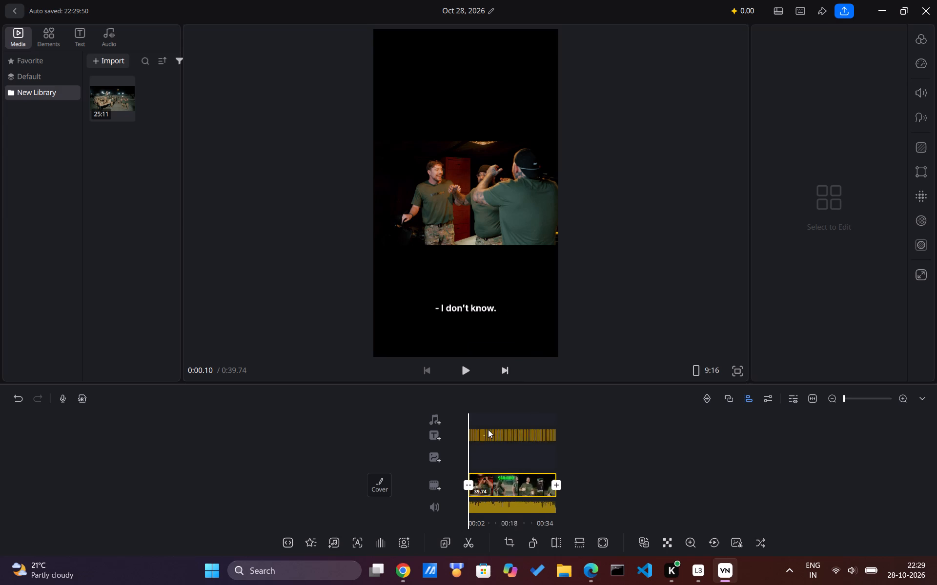
{"action": "scroll", "coordinate": [488, 429], "scroll_direction": "up", "scroll_amount": 8, "text": "ctrl"}
{"action": "scroll", "coordinate": [488, 429], "scroll_direction": "left", "scroll_amount": 1}
{"action": "scroll", "coordinate": [488, 429], "scroll_direction": "right", "scroll_amount": 9}
{"action": "scroll", "coordinate": [488, 429], "scroll_direction": "up", "scroll_amount": 6, "text": "ctrl"}
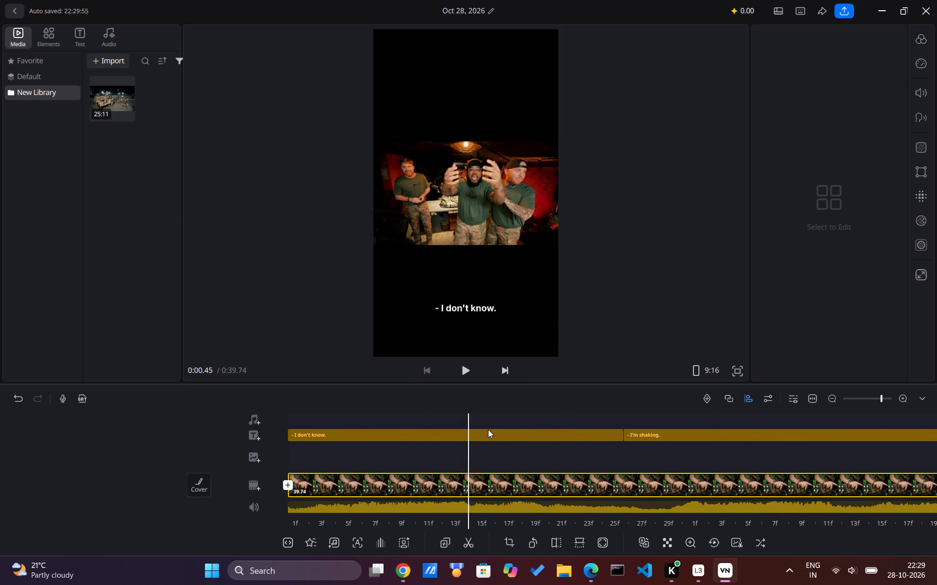
{"action": "scroll", "coordinate": [488, 429], "scroll_direction": "right", "scroll_amount": 6}
{"action": "scroll", "coordinate": [488, 429], "scroll_direction": "down", "scroll_amount": 3, "text": "ctrl"}
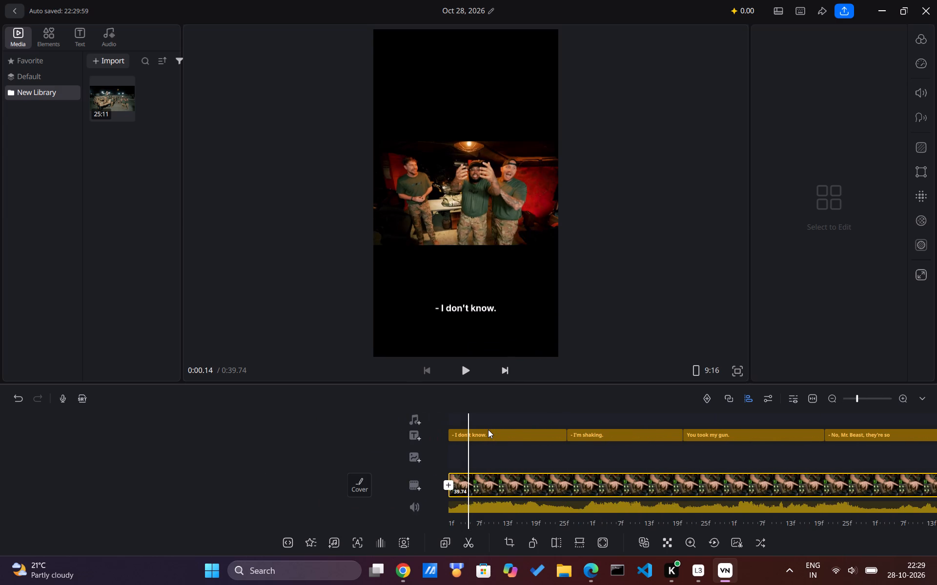
{"action": "scroll", "coordinate": [488, 429], "scroll_direction": "right", "scroll_amount": 7}
{"action": "key", "text": "space"}
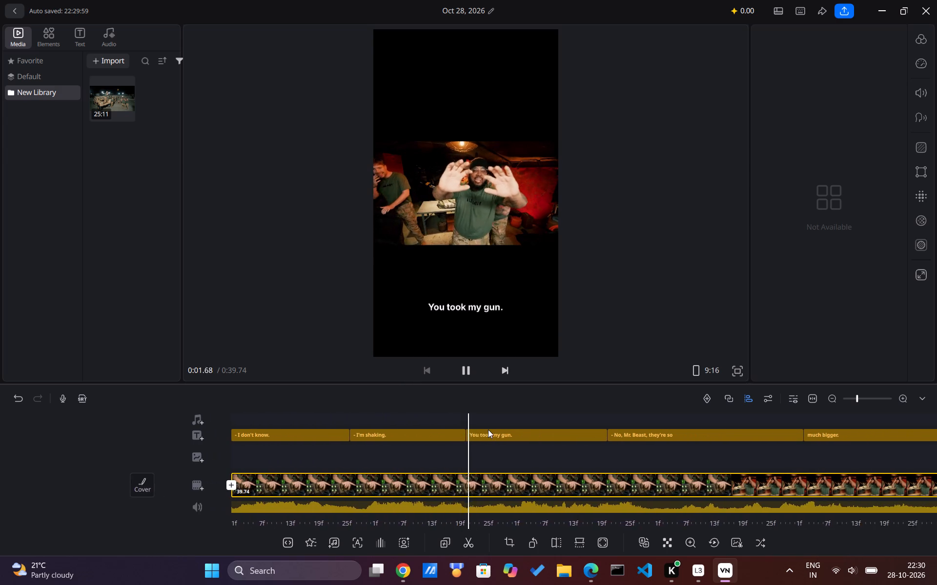
Delete the first caption, "- I don't know.", from the caption track.
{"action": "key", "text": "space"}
{"action": "double_click", "coordinate": [270, 435]}
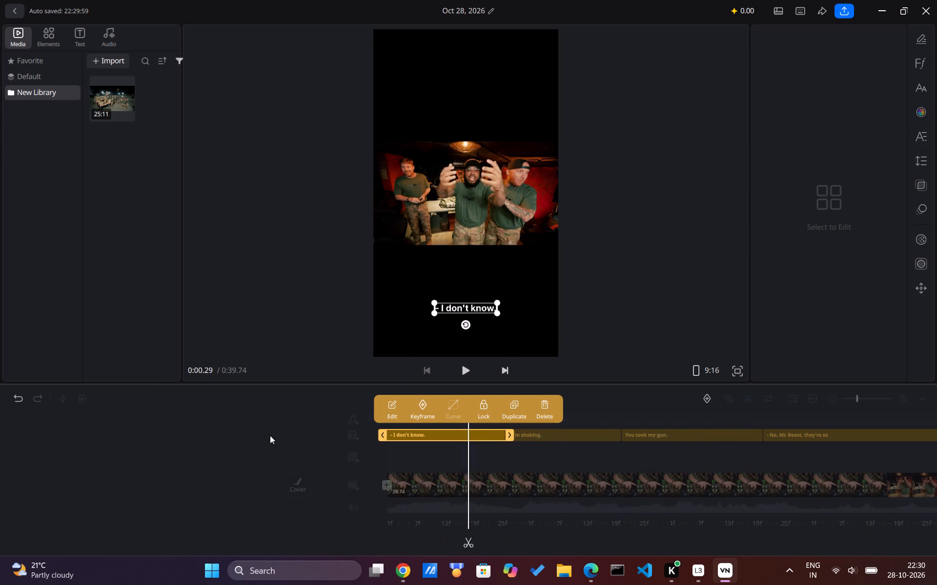
{"action": "left_click", "coordinate": [540, 412]}
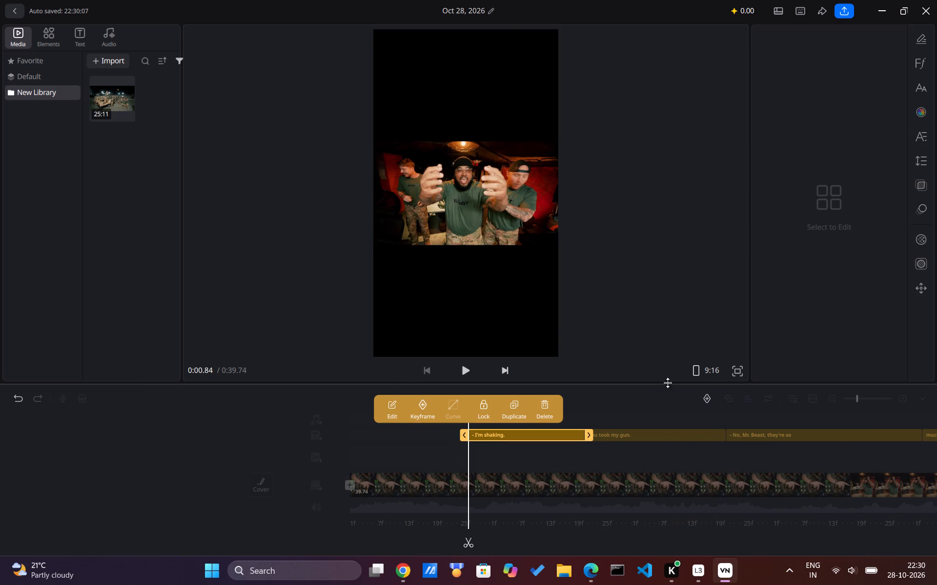
{"action": "left_click", "coordinate": [771, 336]}
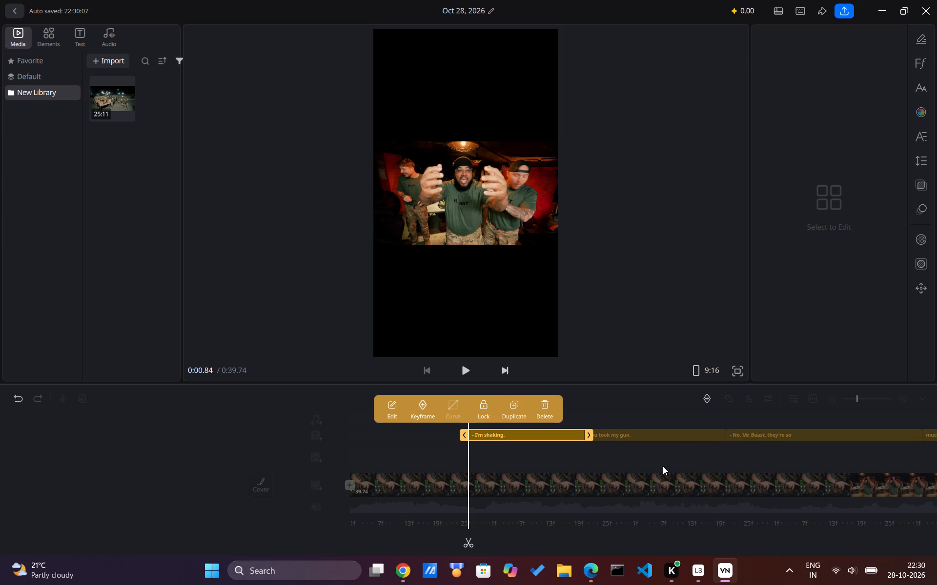
{"action": "left_click", "coordinate": [663, 466]}
Check the opening captions against the playback, open the "You took my gun." caption for editing and try to clear its text.
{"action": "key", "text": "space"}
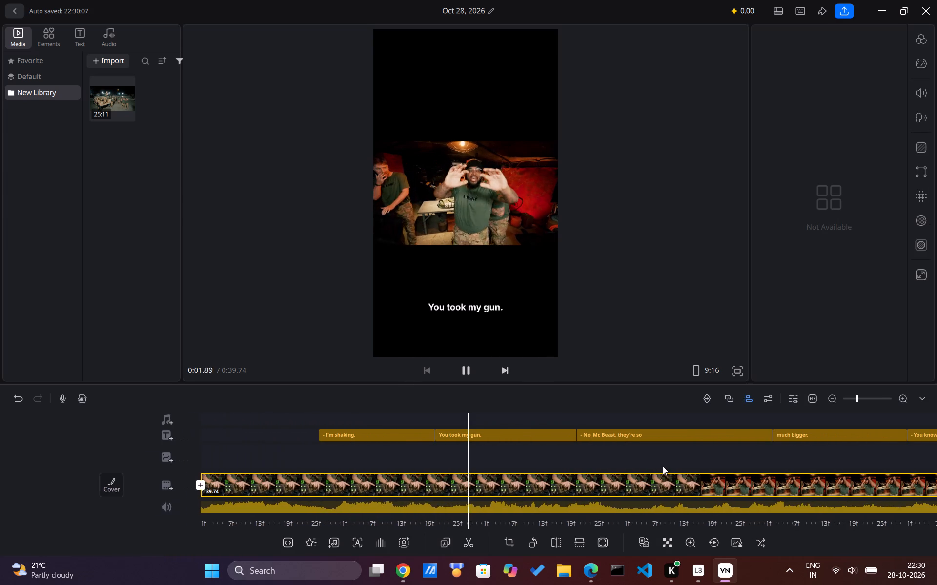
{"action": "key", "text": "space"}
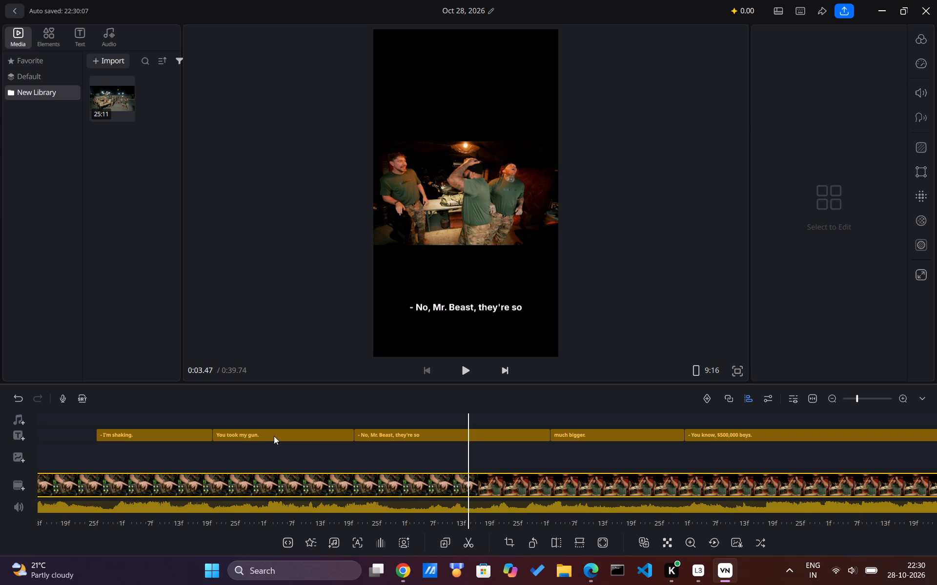
{"action": "scroll", "coordinate": [274, 436], "scroll_direction": "right", "scroll_amount": 7}
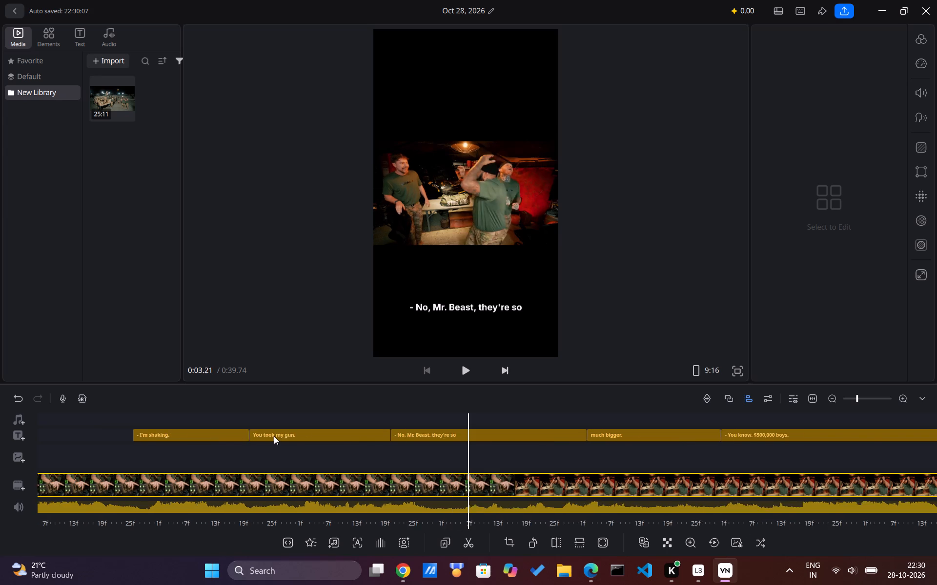
{"action": "scroll", "coordinate": [557, 460], "scroll_direction": "right", "scroll_amount": 4}
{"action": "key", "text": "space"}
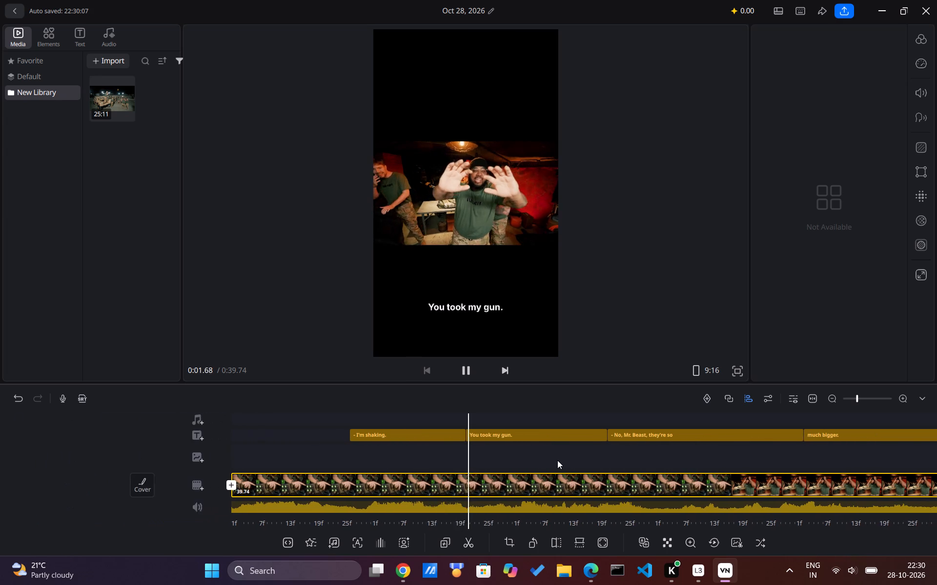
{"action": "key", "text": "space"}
{"action": "double_click", "coordinate": [429, 435]}
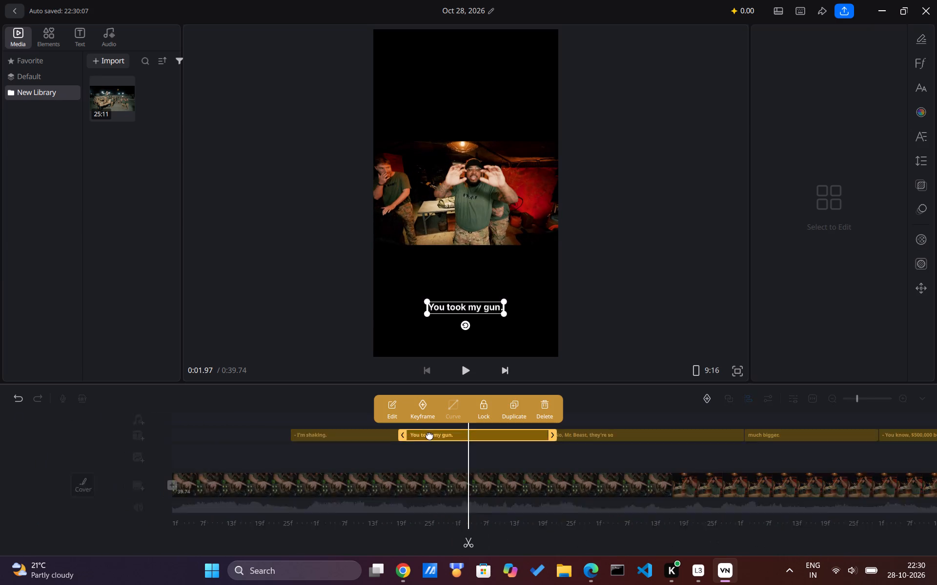
{"action": "left_click", "coordinate": [391, 411]}
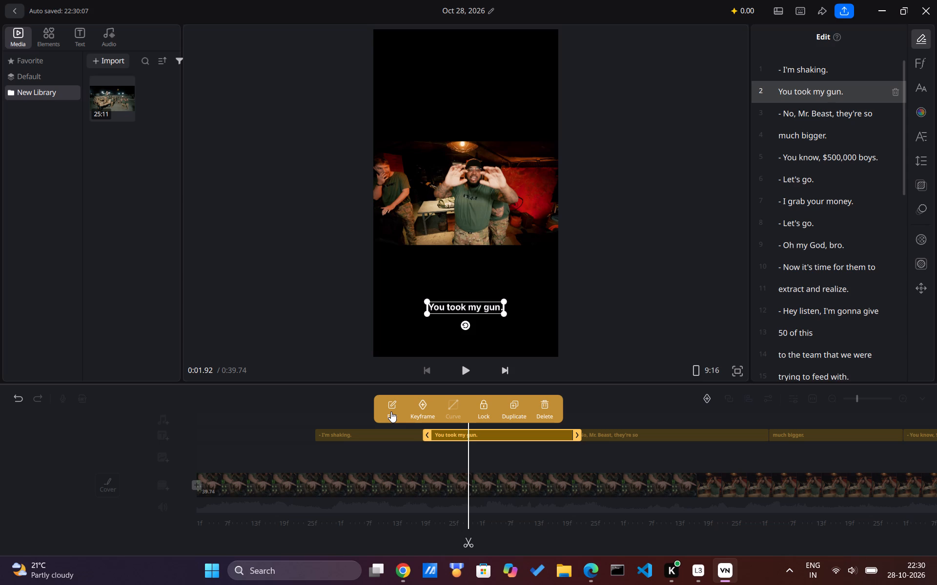
{"action": "key", "text": "ctrl+a"}
{"action": "key", "text": "shift+BackSpace"}
{"action": "key", "text": "shift+BackSpace"}
Change the text of the caption "You took my gun." to "Oh My God".
{"action": "left_click", "coordinate": [394, 411]}
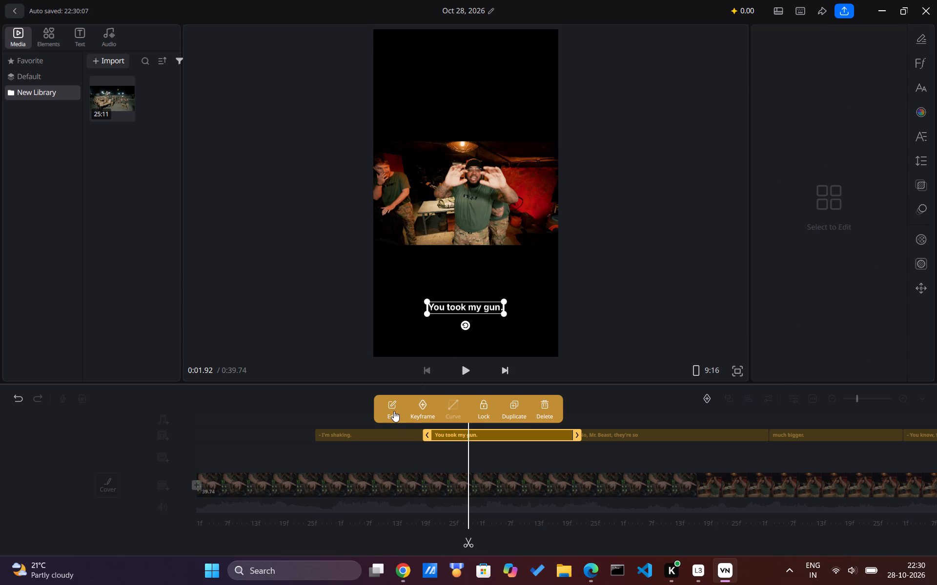
{"action": "left_click", "coordinate": [386, 408]}
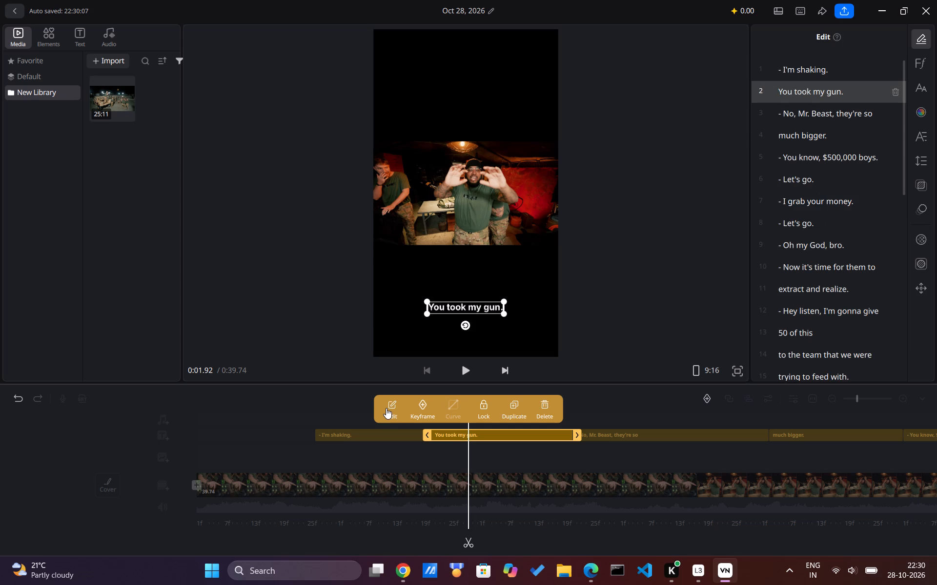
{"action": "left_click", "coordinate": [837, 90]}
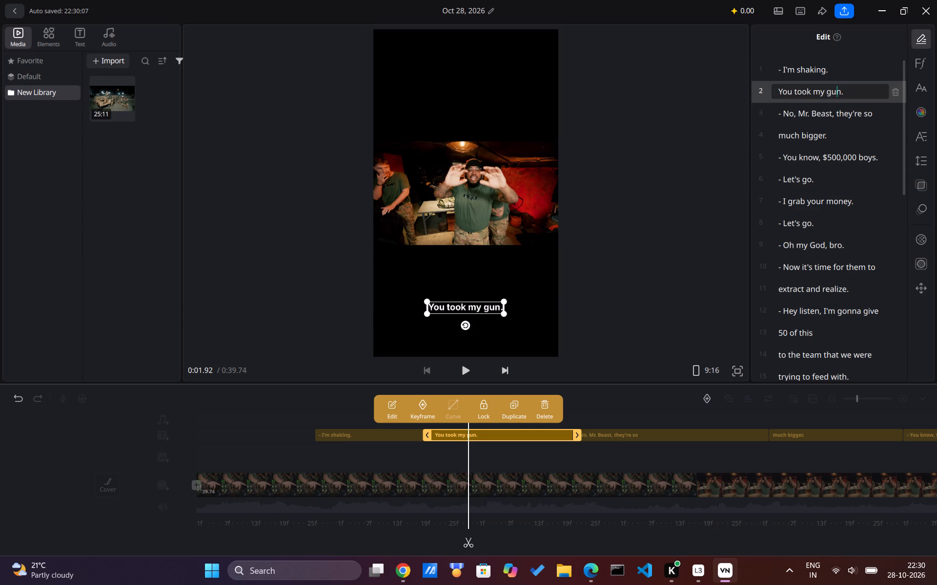
{"action": "left_click", "coordinate": [849, 90]}
{"action": "key", "text": "ctrl+a"}
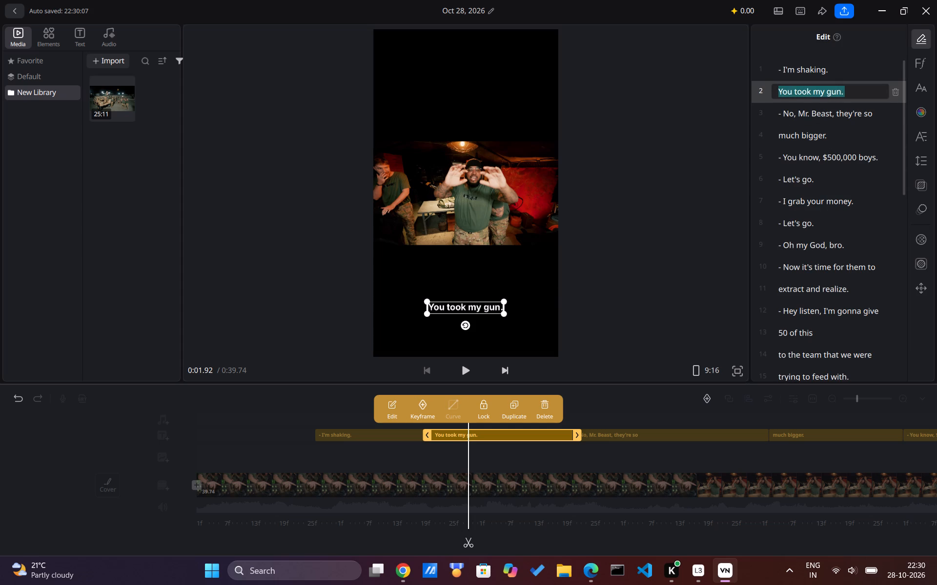
{"action": "key", "text": "shift+o"}
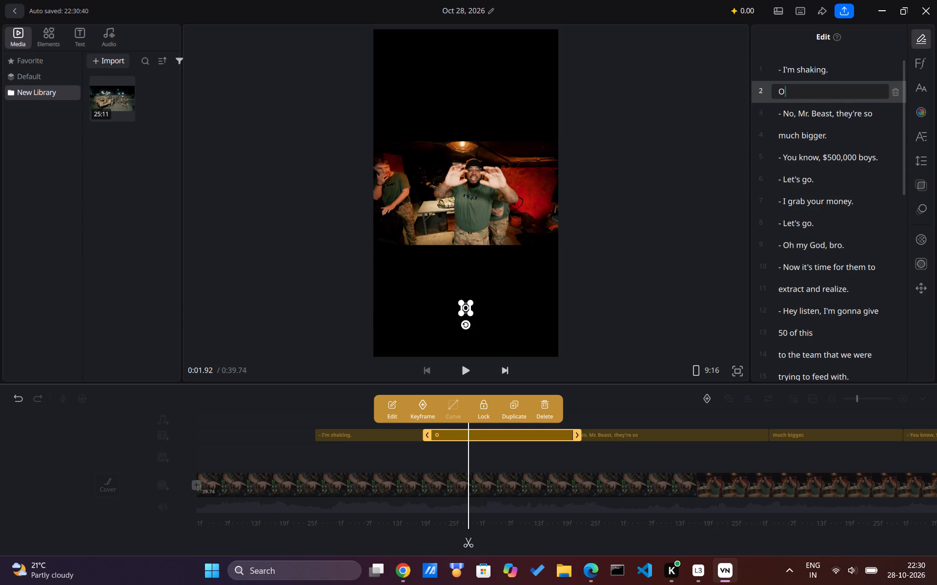
{"action": "type", "text": "h My"}
{"action": "key", "text": "space"}
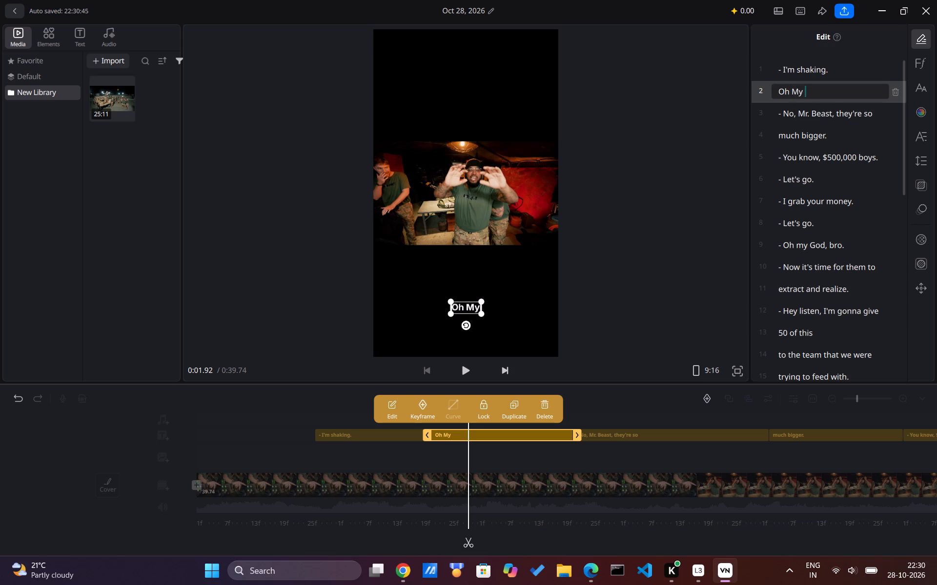
{"action": "type", "text": "God"}
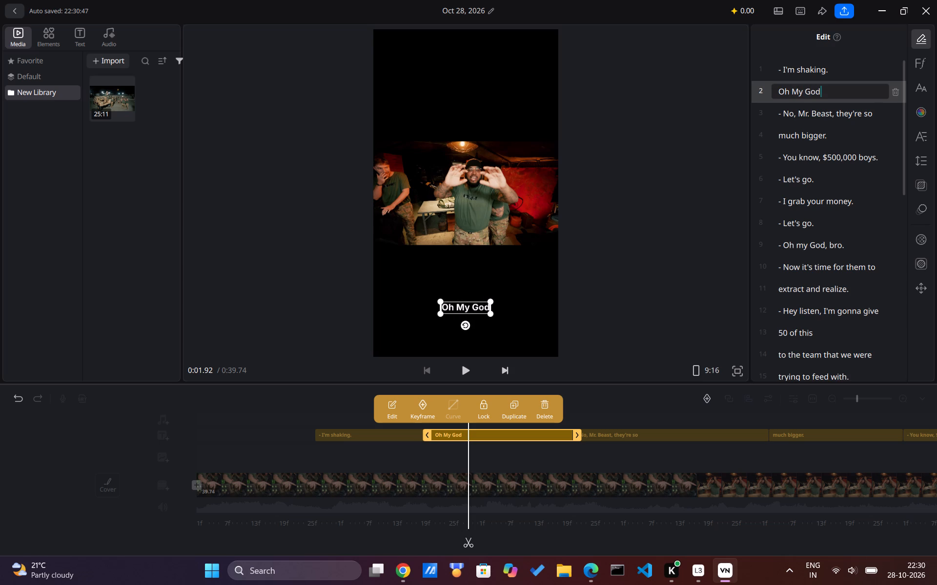
{"action": "key", "text": "Return"}
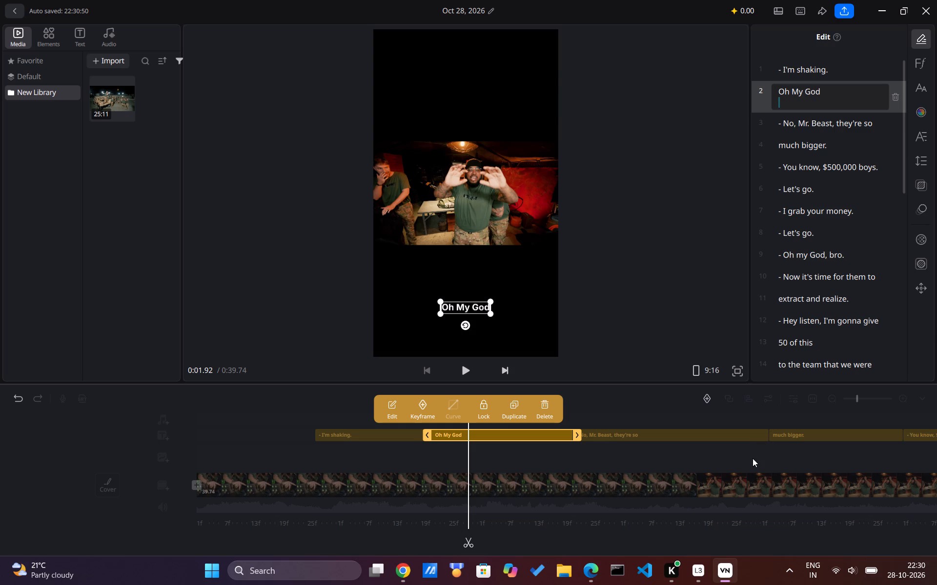
{"action": "key", "text": "BackSpace"}
{"action": "left_click", "coordinate": [714, 469]}
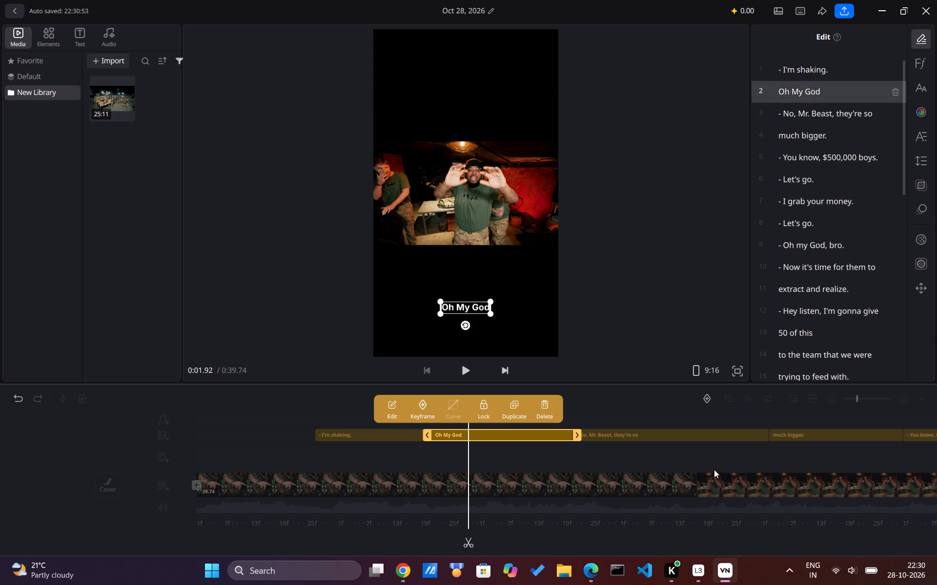
Play the rest of the video through to its end to check the captions.
{"action": "key", "text": "space"}
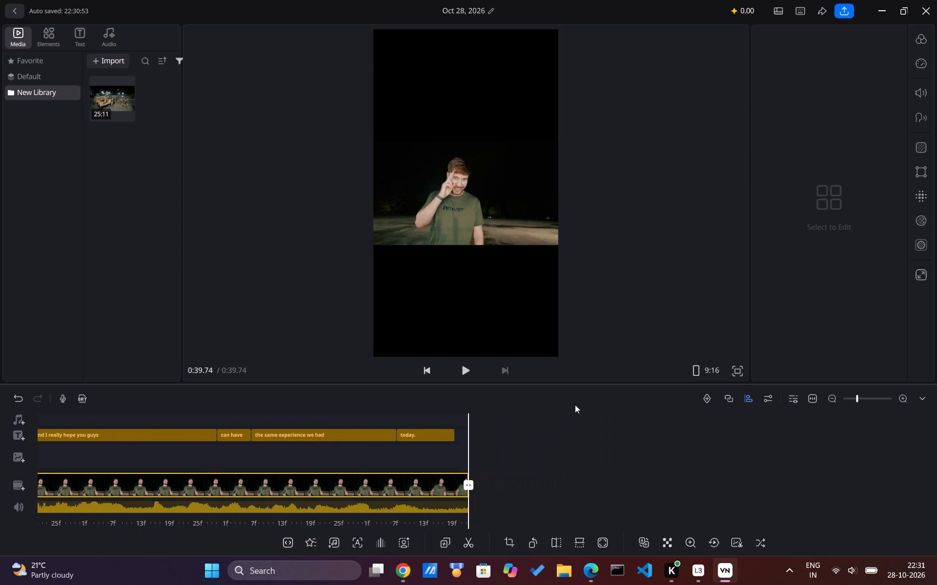
Extend the clip's end to a total length of about 42.2 seconds and replay the ending.
{"action": "double_click", "coordinate": [492, 484]}
{"action": "double_click", "coordinate": [454, 485]}
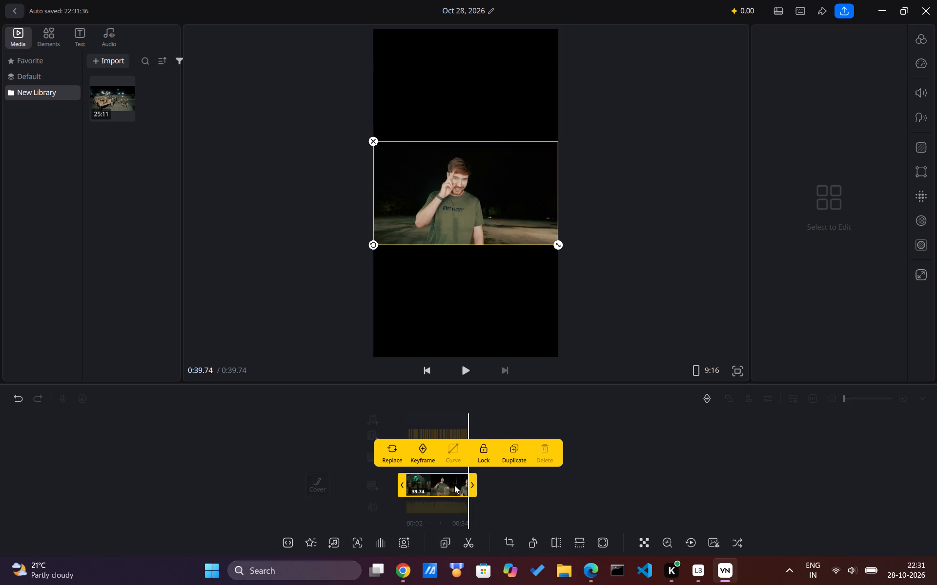
{"action": "left_click", "coordinate": [485, 485]}
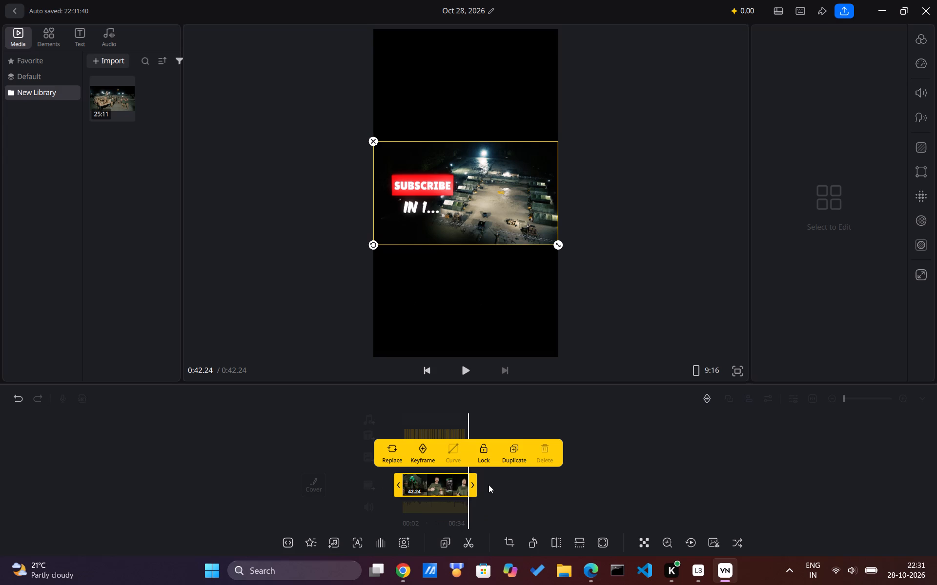
{"action": "scroll", "coordinate": [489, 485], "scroll_direction": "right", "scroll_amount": 1}
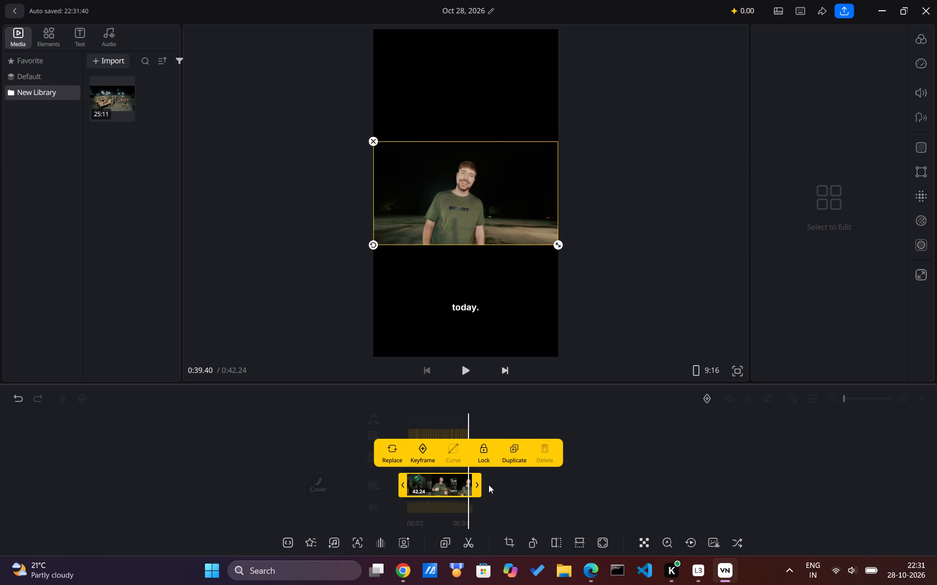
{"action": "key", "text": "space"}
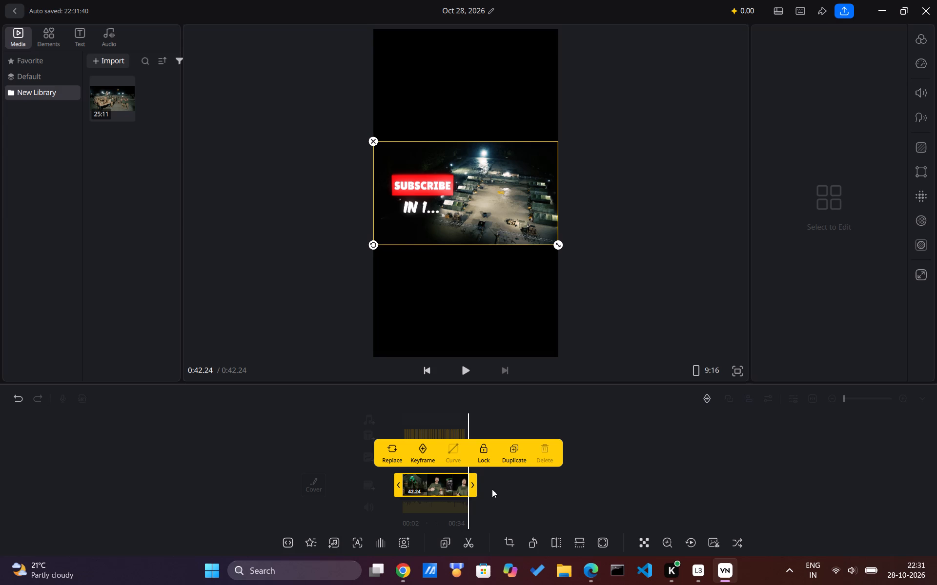
Extend the clip's end slightly to a total length of about 42.6 seconds and replay the ending.
{"action": "double_click", "coordinate": [547, 490]}
{"action": "double_click", "coordinate": [451, 493]}
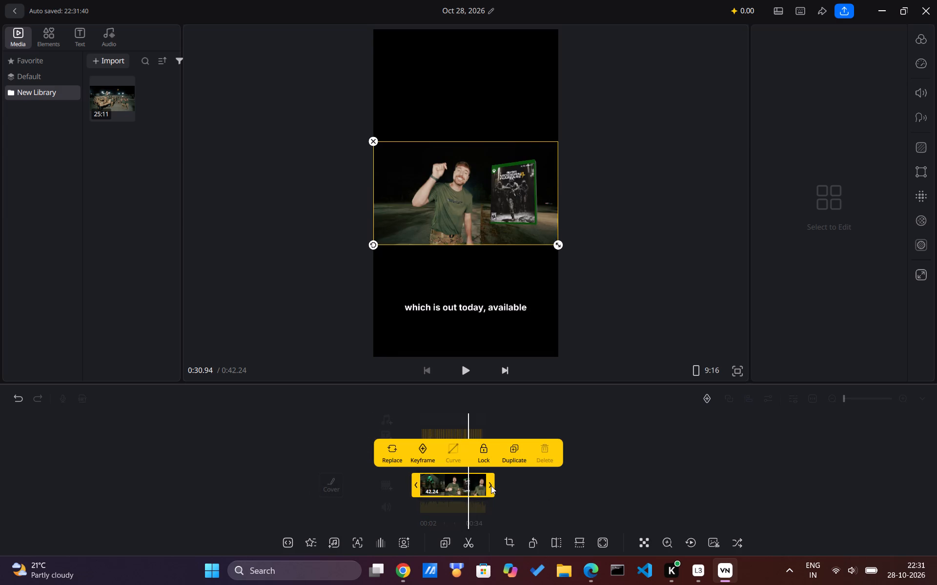
{"action": "left_click", "coordinate": [491, 486]}
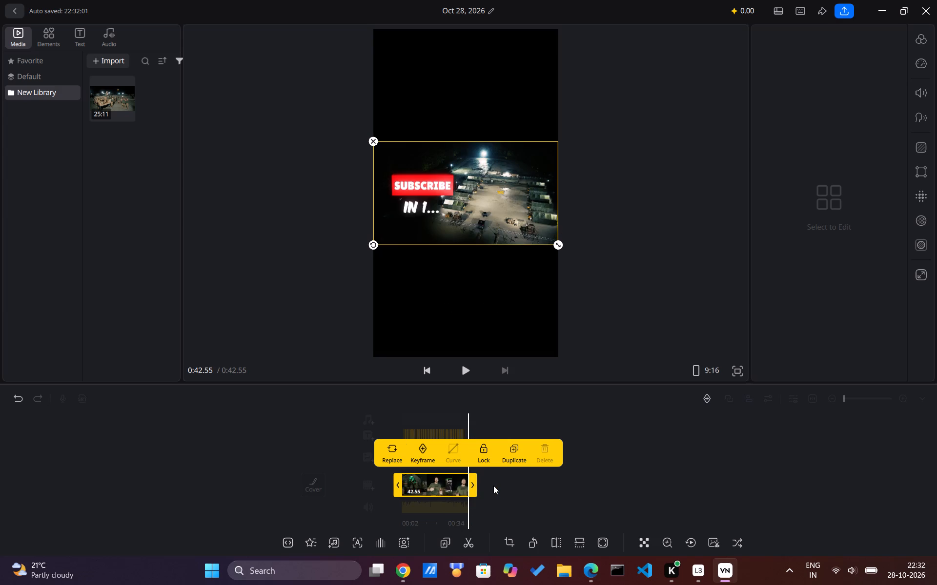
{"action": "scroll", "coordinate": [493, 486], "scroll_direction": "right", "scroll_amount": 1}
{"action": "key", "text": "space"}
{"action": "double_click", "coordinate": [509, 498]}
{"action": "scroll", "coordinate": [509, 498], "scroll_direction": "up", "scroll_amount": 1, "text": "ctrl"}
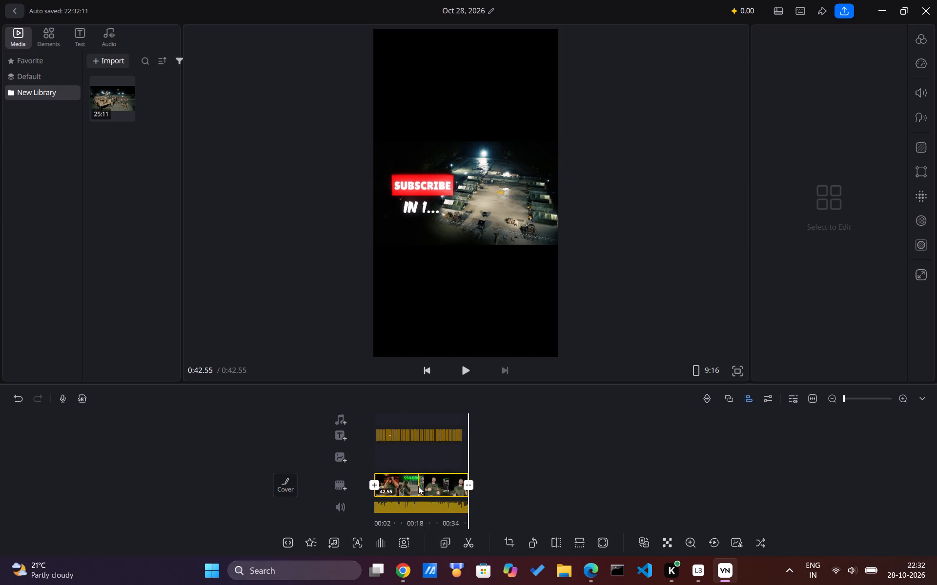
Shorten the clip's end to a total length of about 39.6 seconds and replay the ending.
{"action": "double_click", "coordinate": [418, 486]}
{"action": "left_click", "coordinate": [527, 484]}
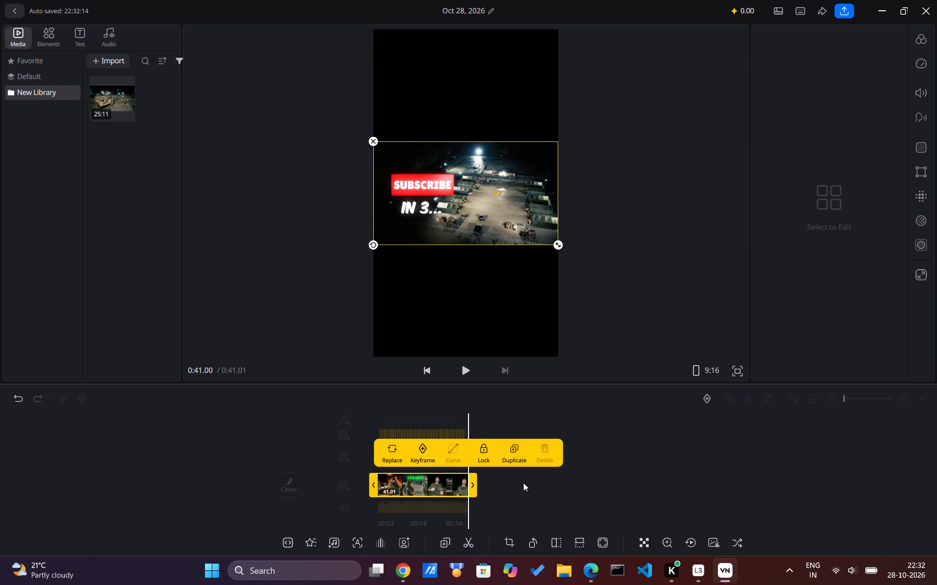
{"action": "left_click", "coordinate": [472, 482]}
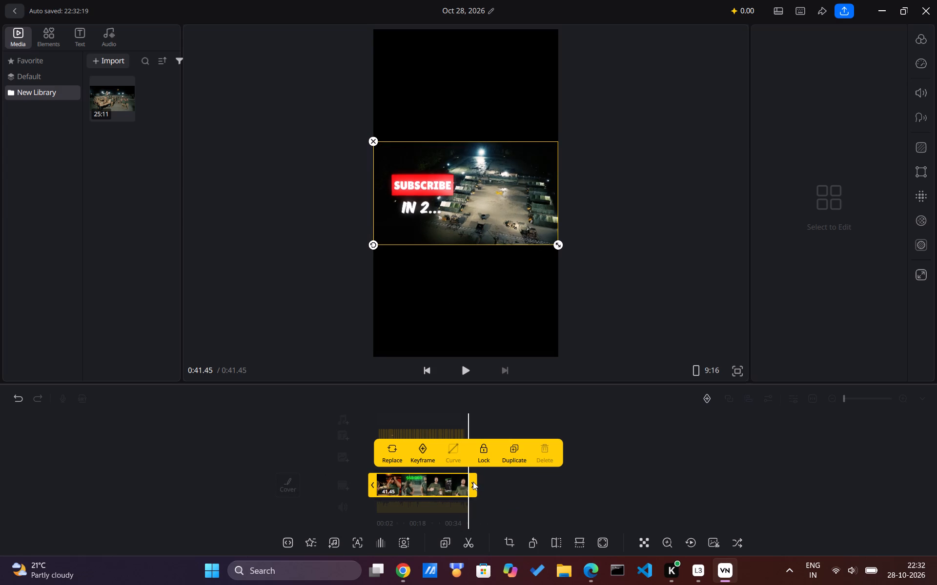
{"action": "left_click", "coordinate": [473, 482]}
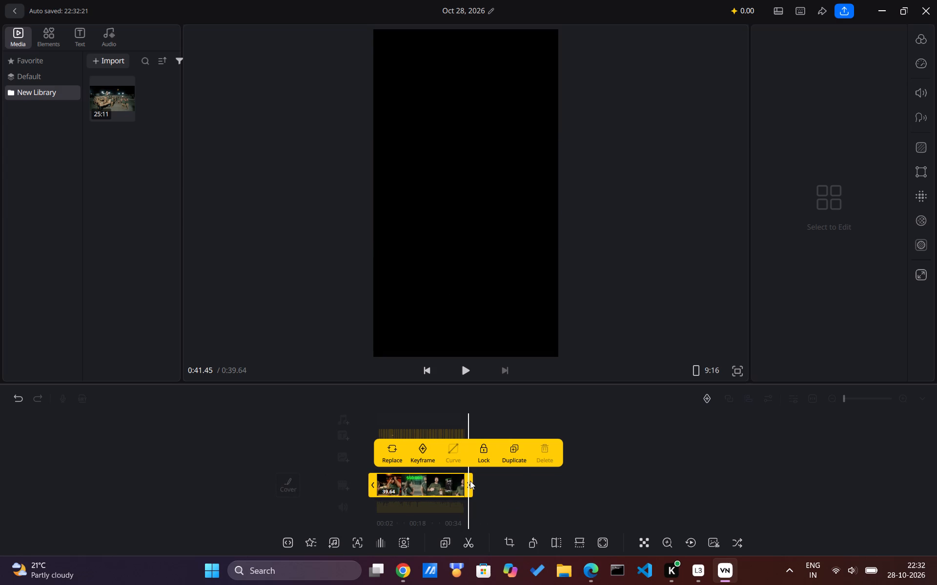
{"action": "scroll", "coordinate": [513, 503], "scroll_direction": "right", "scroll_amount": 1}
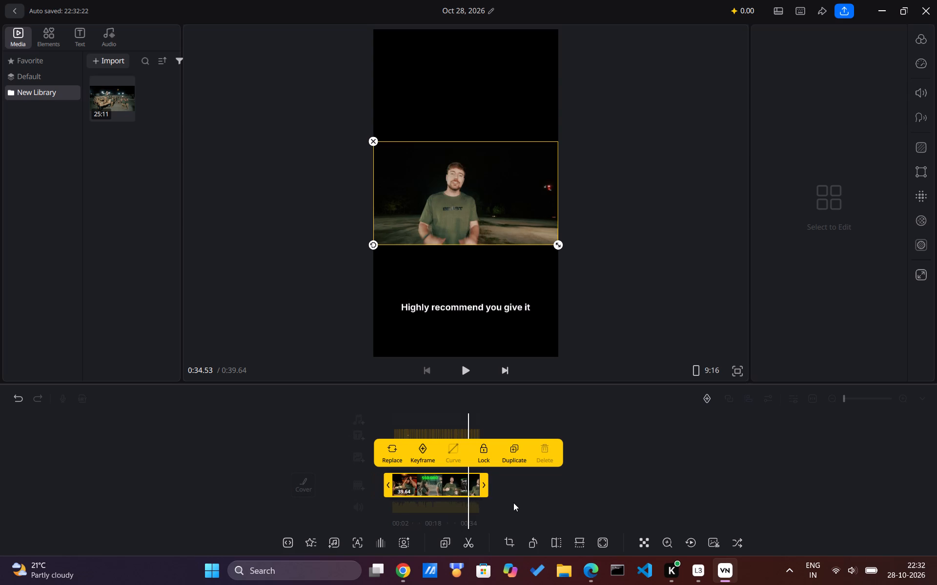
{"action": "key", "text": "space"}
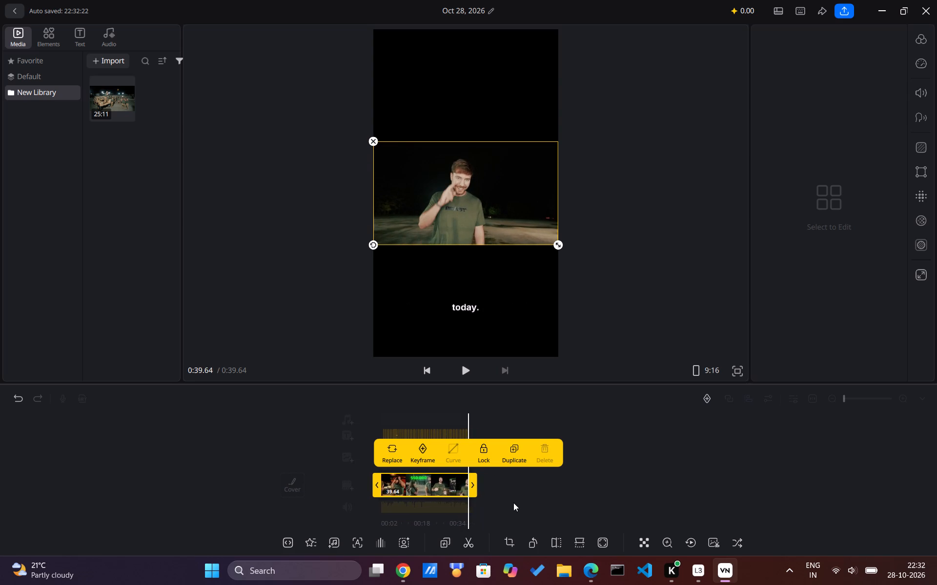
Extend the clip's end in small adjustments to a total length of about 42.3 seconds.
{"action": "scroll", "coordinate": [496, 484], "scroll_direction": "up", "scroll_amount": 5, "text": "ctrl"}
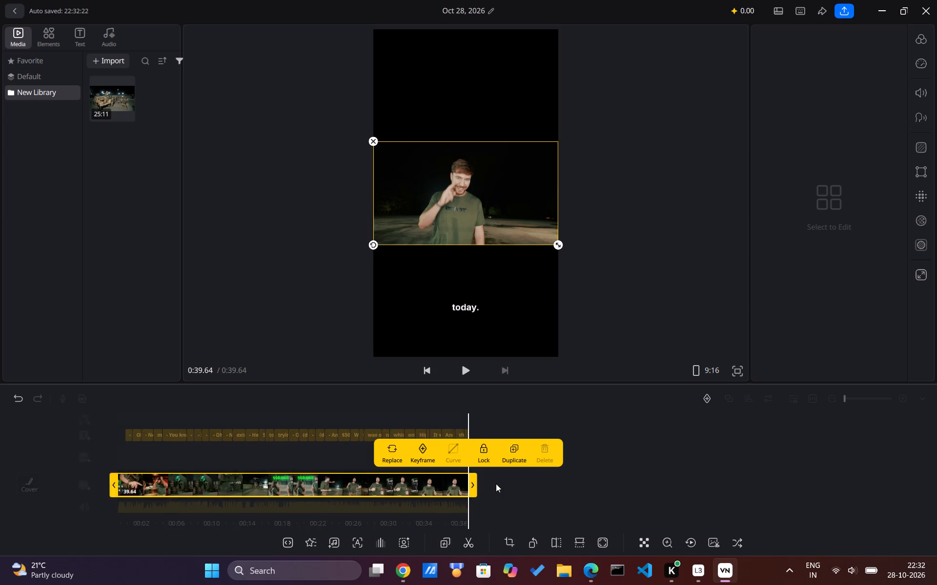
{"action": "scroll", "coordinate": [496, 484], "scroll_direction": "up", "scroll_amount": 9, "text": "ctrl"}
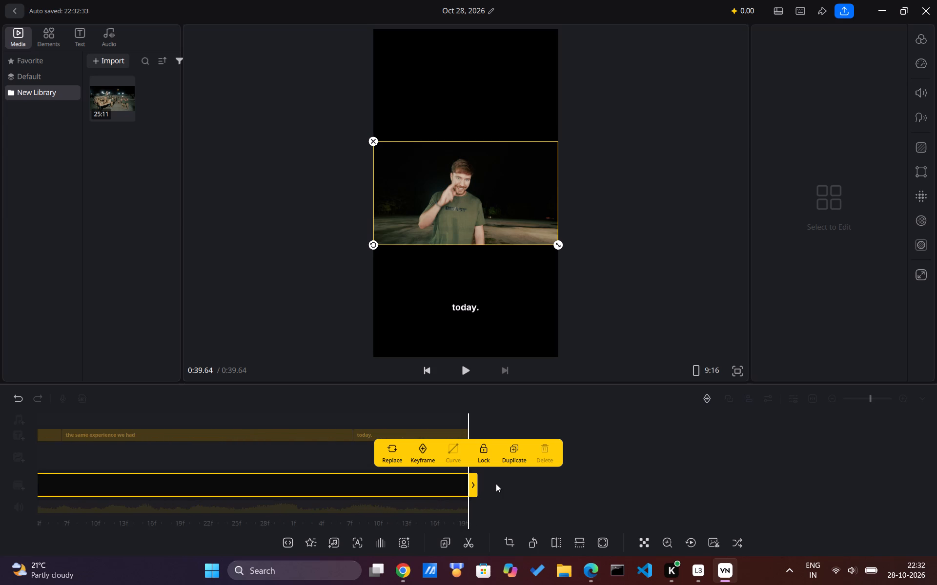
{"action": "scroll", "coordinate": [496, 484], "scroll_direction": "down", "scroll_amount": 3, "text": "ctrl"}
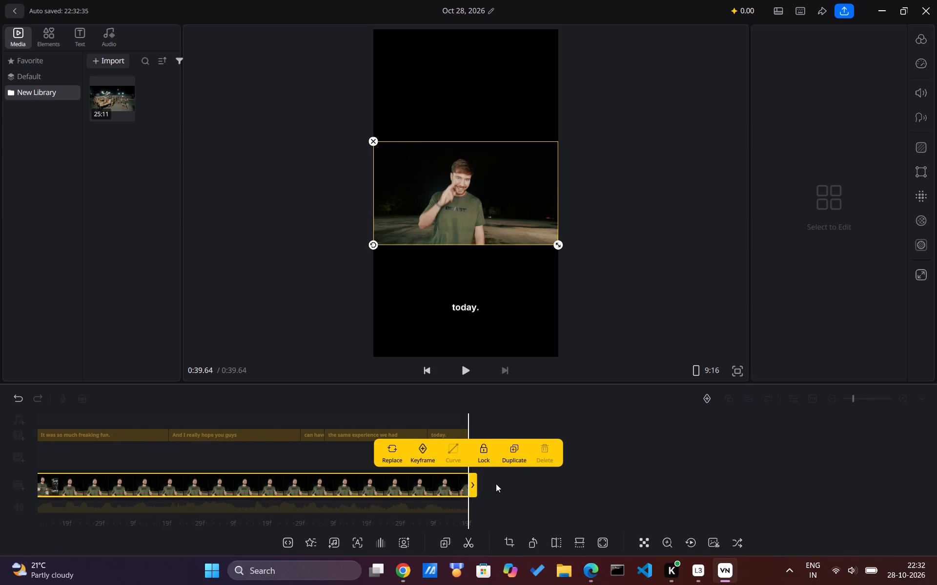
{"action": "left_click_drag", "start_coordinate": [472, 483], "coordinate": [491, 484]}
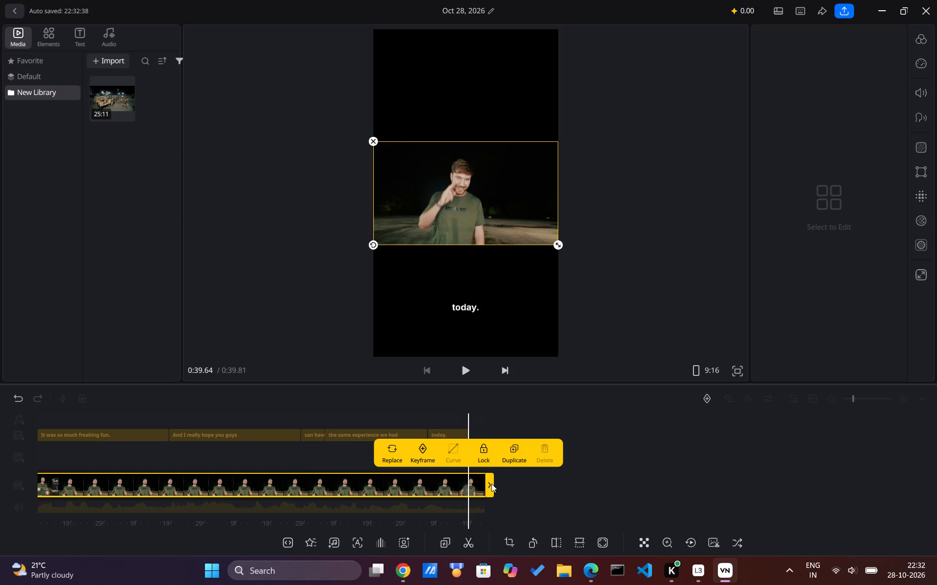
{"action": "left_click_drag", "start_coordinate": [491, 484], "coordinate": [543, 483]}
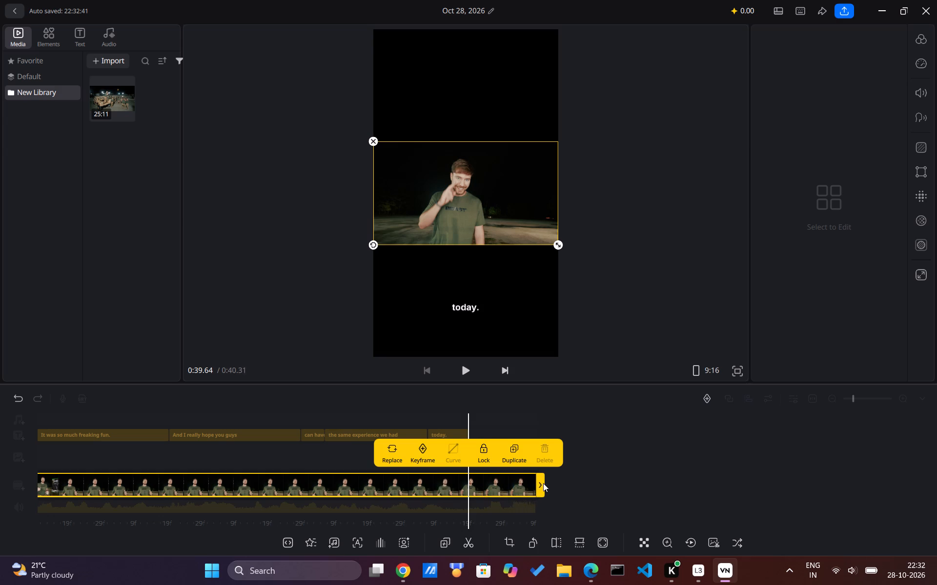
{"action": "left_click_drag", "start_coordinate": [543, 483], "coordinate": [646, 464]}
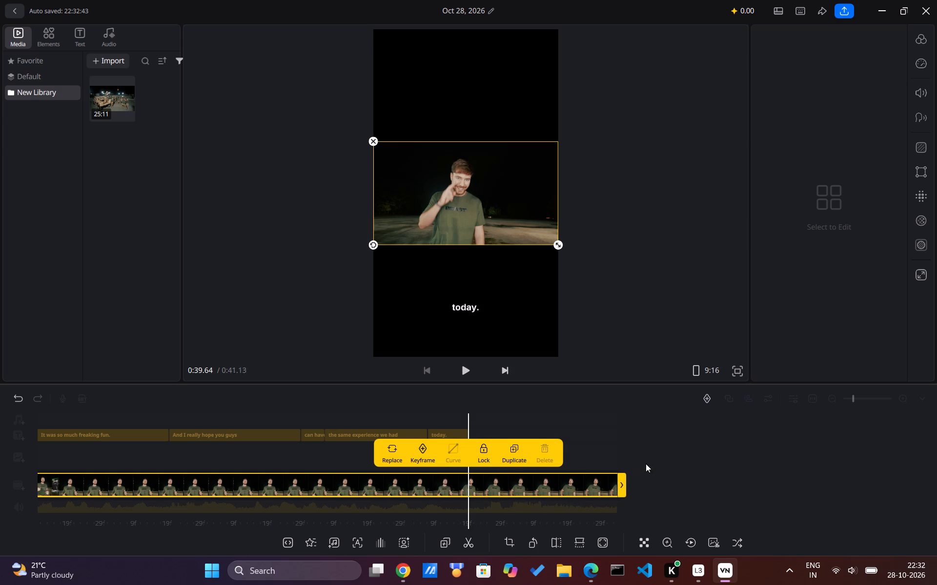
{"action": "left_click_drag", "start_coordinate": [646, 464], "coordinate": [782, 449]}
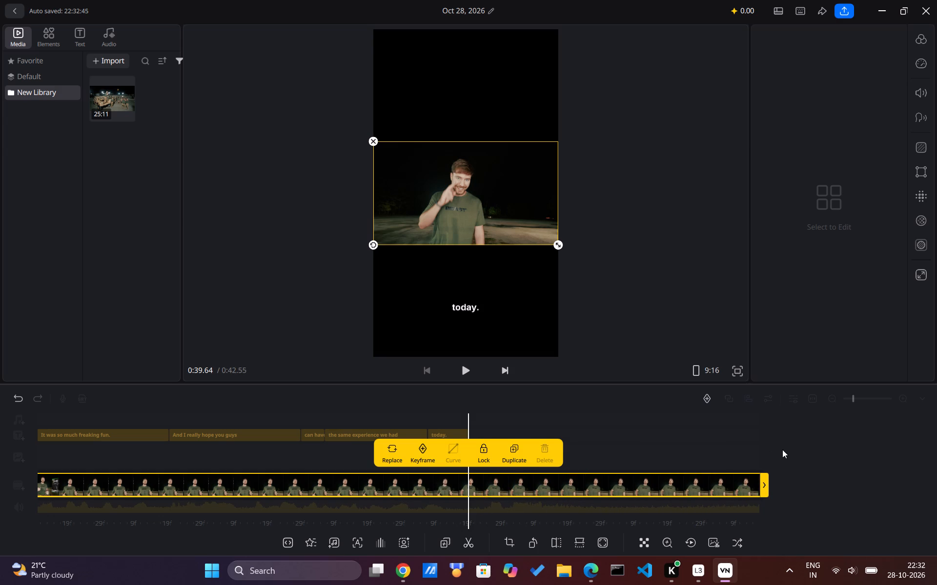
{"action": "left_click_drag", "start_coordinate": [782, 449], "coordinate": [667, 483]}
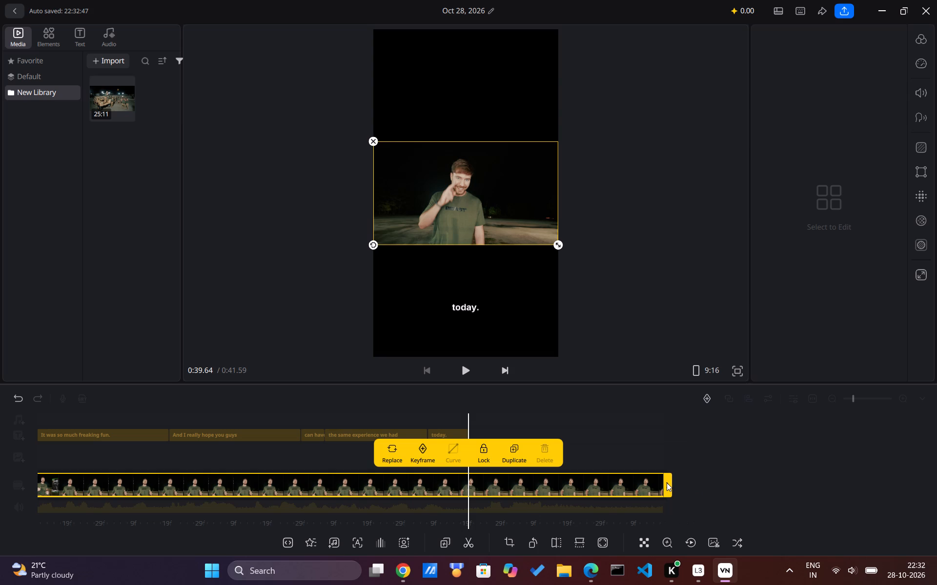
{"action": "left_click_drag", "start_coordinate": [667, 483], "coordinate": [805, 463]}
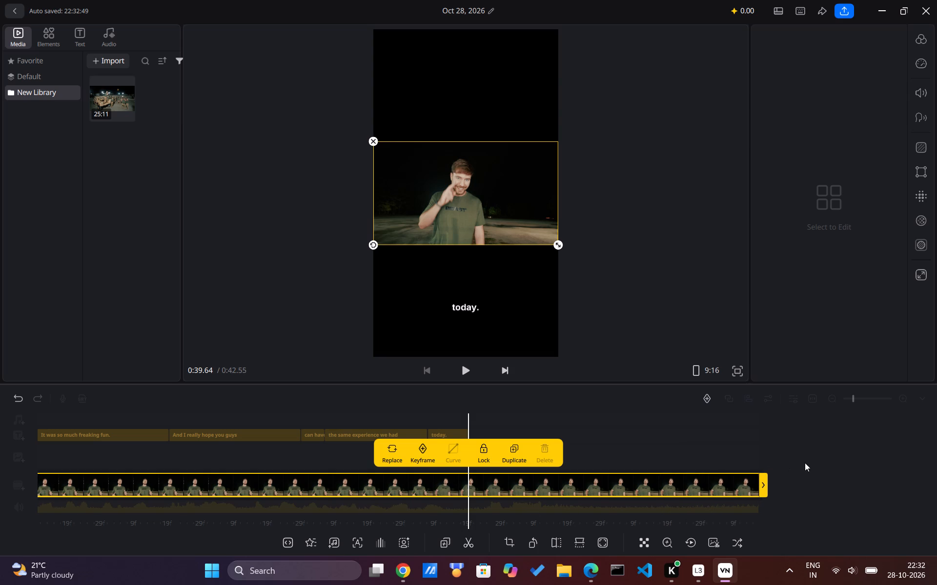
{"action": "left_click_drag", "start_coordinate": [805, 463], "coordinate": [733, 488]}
Replay the clip's closing seconds repeatedly, from the farewell wave through the subscribe countdown, to find a suitable end point.
{"action": "scroll", "coordinate": [733, 488], "scroll_direction": "right", "scroll_amount": 1}
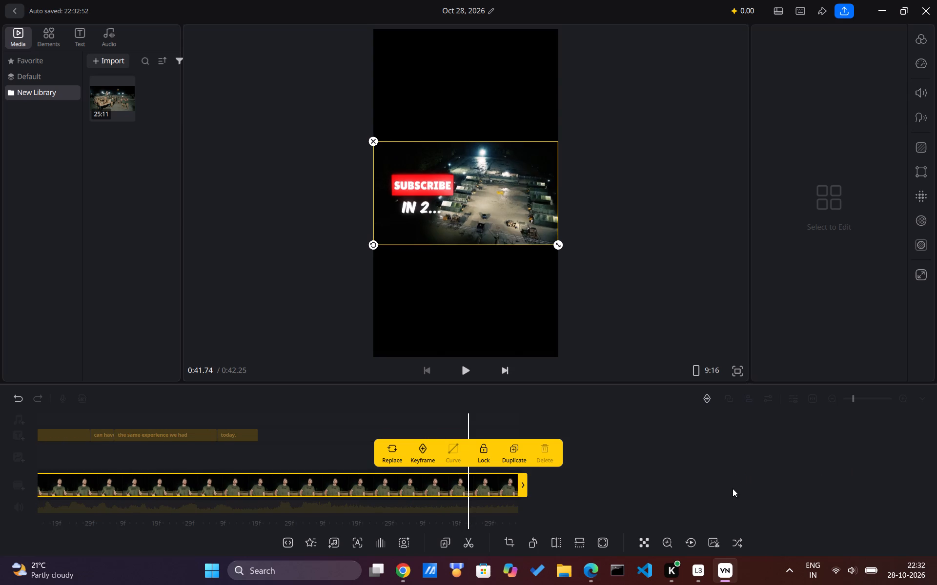
{"action": "scroll", "coordinate": [733, 488], "scroll_direction": "right", "scroll_amount": 1}
{"action": "key", "text": "space"}
{"action": "key", "text": "space"}
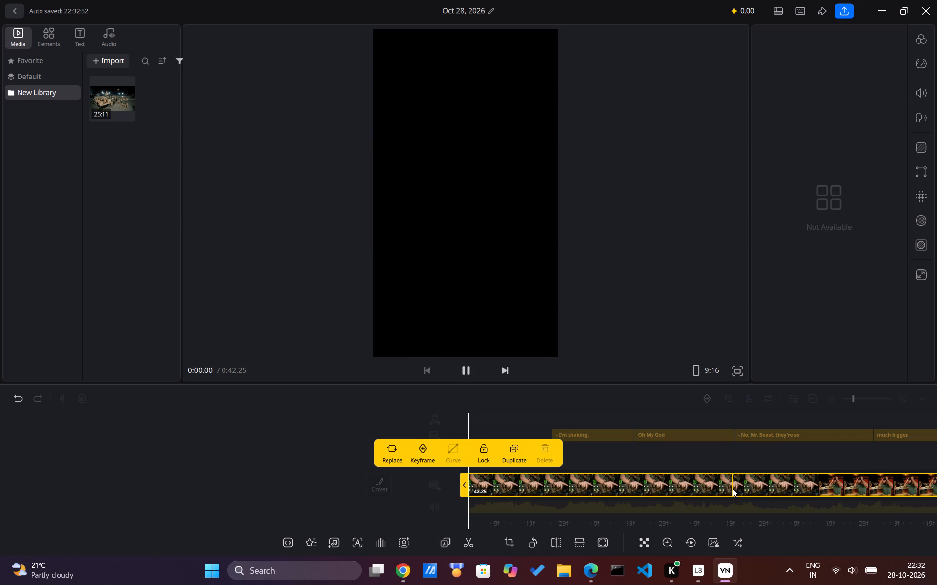
{"action": "scroll", "coordinate": [733, 488], "scroll_direction": "left", "scroll_amount": 17}
{"action": "scroll", "coordinate": [733, 488], "scroll_direction": "right", "scroll_amount": 1}
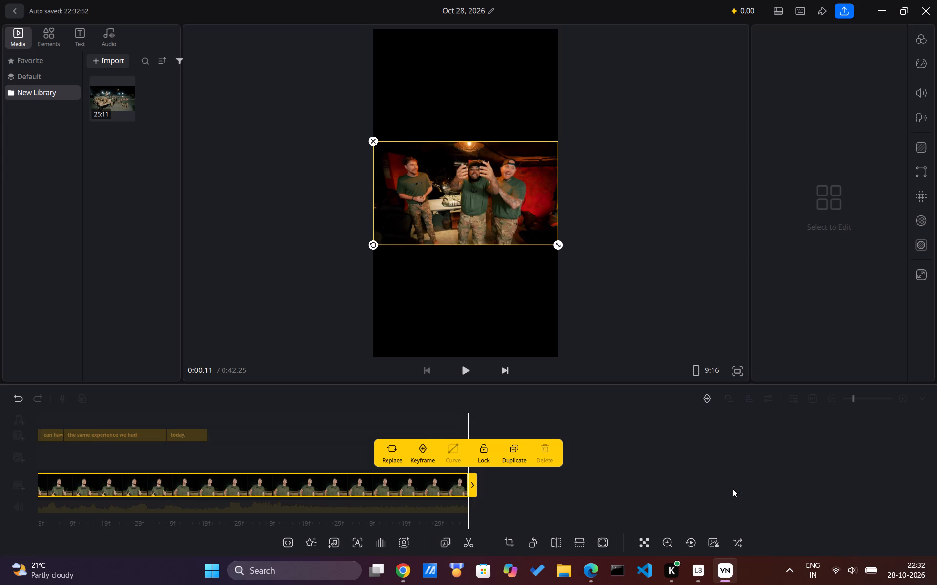
{"action": "scroll", "coordinate": [733, 488], "scroll_direction": "right", "scroll_amount": 1}
{"action": "scroll", "coordinate": [604, 475], "scroll_direction": "right", "scroll_amount": 1}
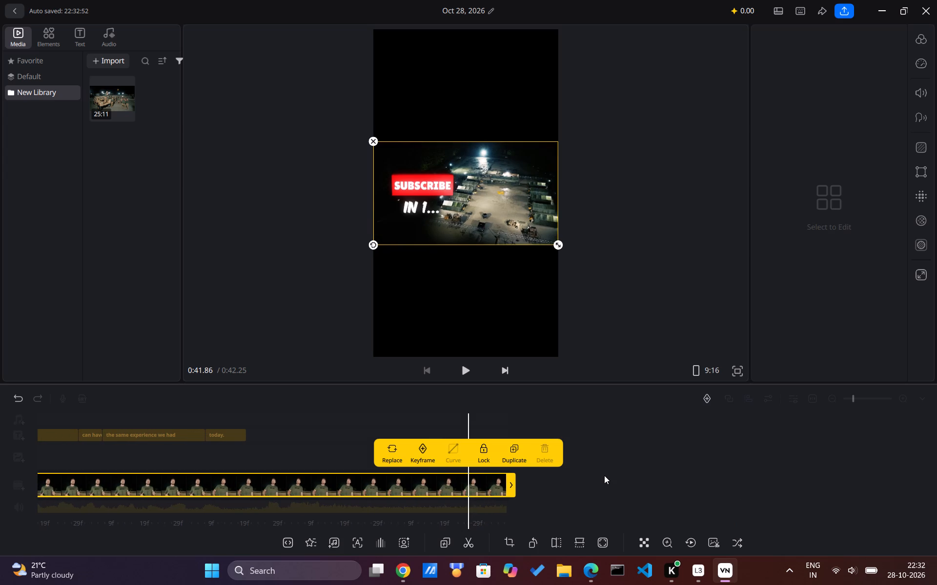
{"action": "key", "text": "space"}
{"action": "key", "text": "space"}
{"action": "scroll", "coordinate": [604, 475], "scroll_direction": "right", "scroll_amount": 1}
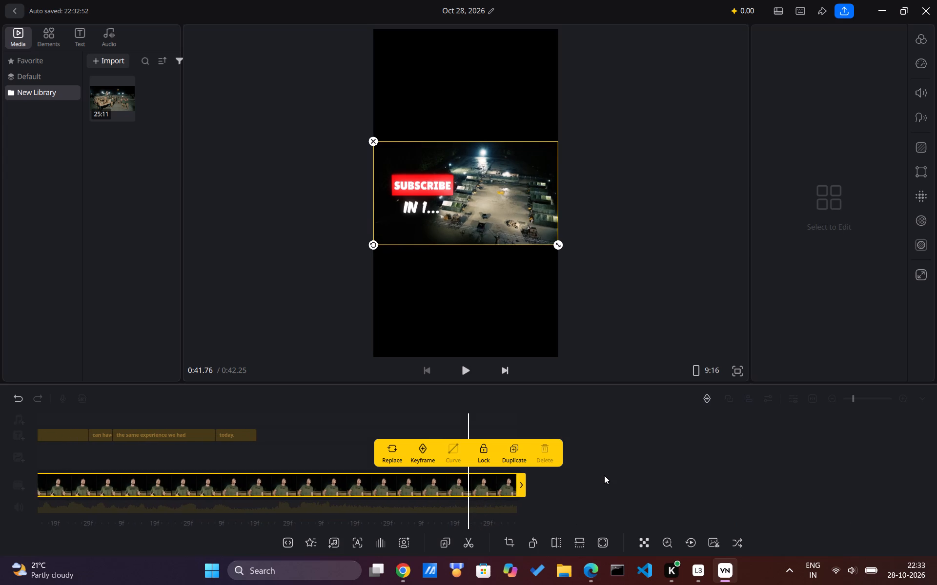
{"action": "scroll", "coordinate": [604, 475], "scroll_direction": "right", "scroll_amount": 1}
{"action": "key", "text": "space"}
{"action": "key", "text": "space"}
{"action": "scroll", "coordinate": [604, 475], "scroll_direction": "right", "scroll_amount": 2}
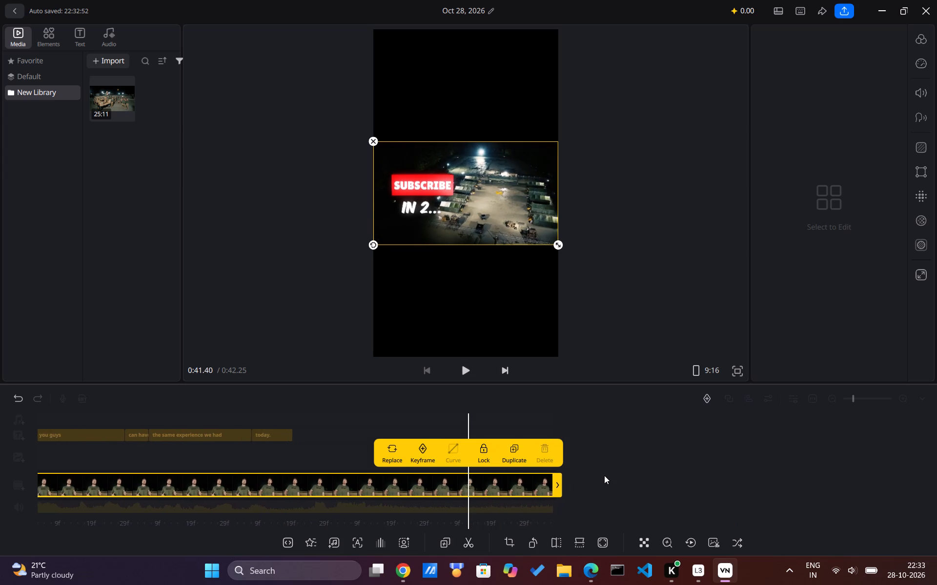
{"action": "scroll", "coordinate": [604, 475], "scroll_direction": "right", "scroll_amount": 6}
{"action": "key", "text": "space"}
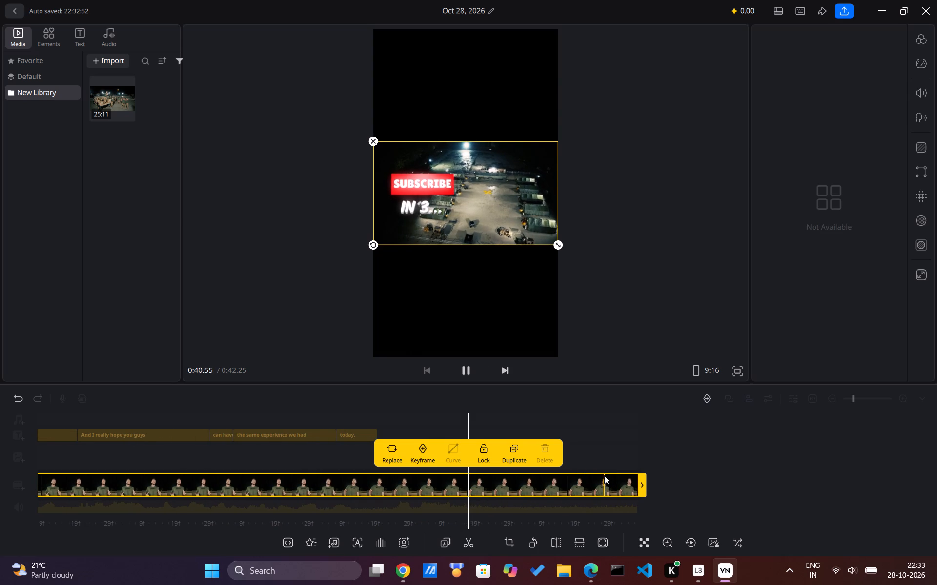
{"action": "key", "text": "space"}
{"action": "scroll", "coordinate": [604, 475], "scroll_direction": "right", "scroll_amount": 3}
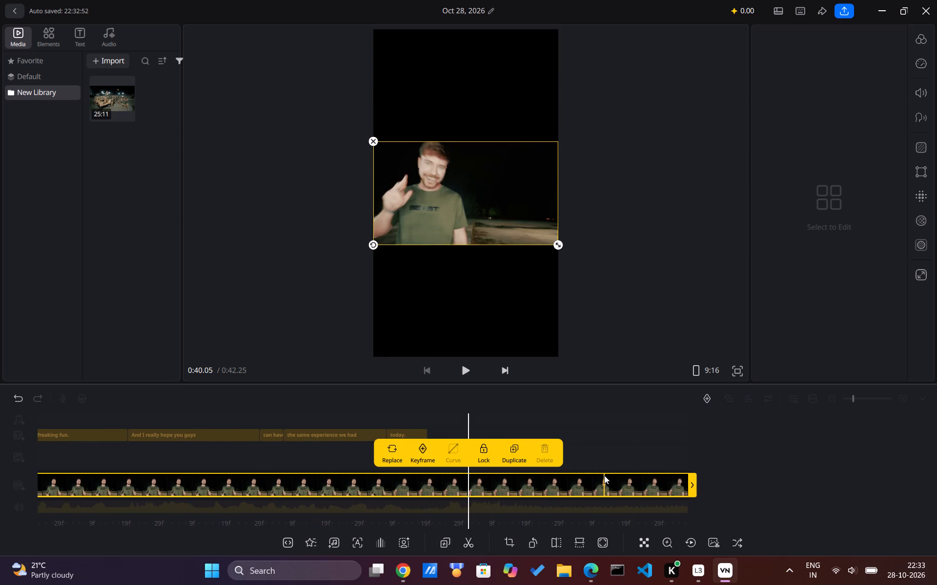
{"action": "key", "text": "space"}
{"action": "key", "text": "space"}
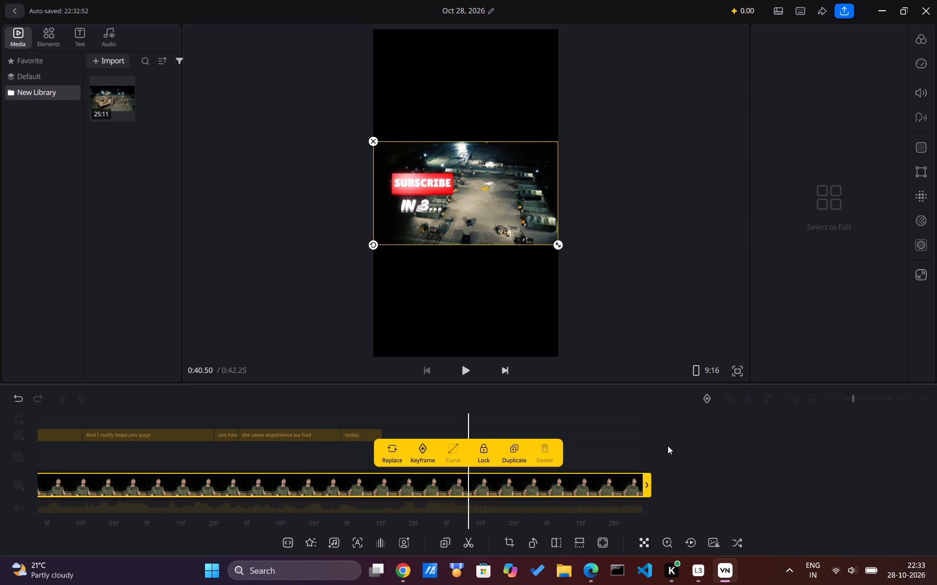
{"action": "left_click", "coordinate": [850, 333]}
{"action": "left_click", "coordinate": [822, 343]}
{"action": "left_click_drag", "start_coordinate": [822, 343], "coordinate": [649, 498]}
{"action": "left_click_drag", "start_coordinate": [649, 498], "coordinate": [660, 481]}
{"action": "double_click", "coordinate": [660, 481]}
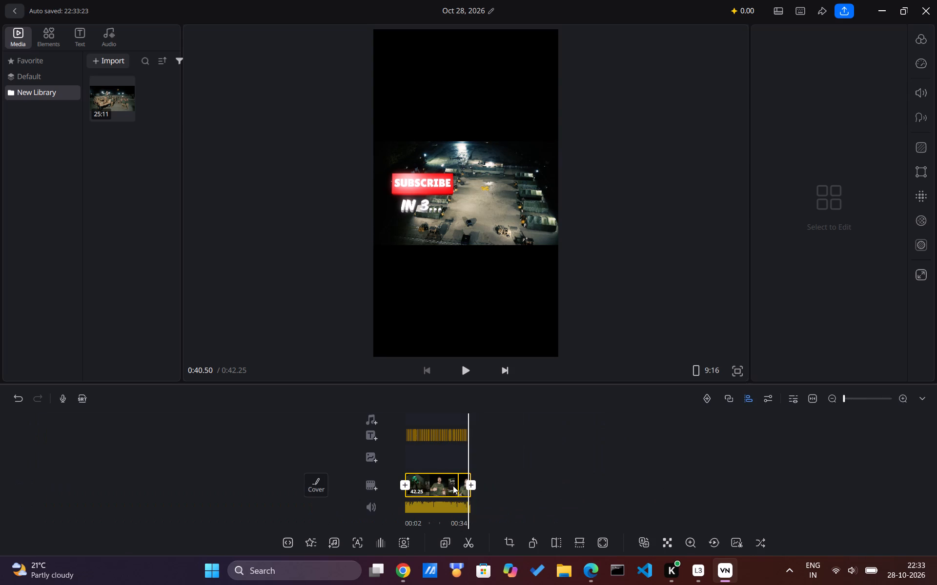
Trim the video clip's end to a total length of about 41.1 seconds and replay the ending.
{"action": "double_click", "coordinate": [450, 486]}
{"action": "scroll", "coordinate": [450, 486], "scroll_direction": "up", "scroll_amount": 7, "text": "ctrl"}
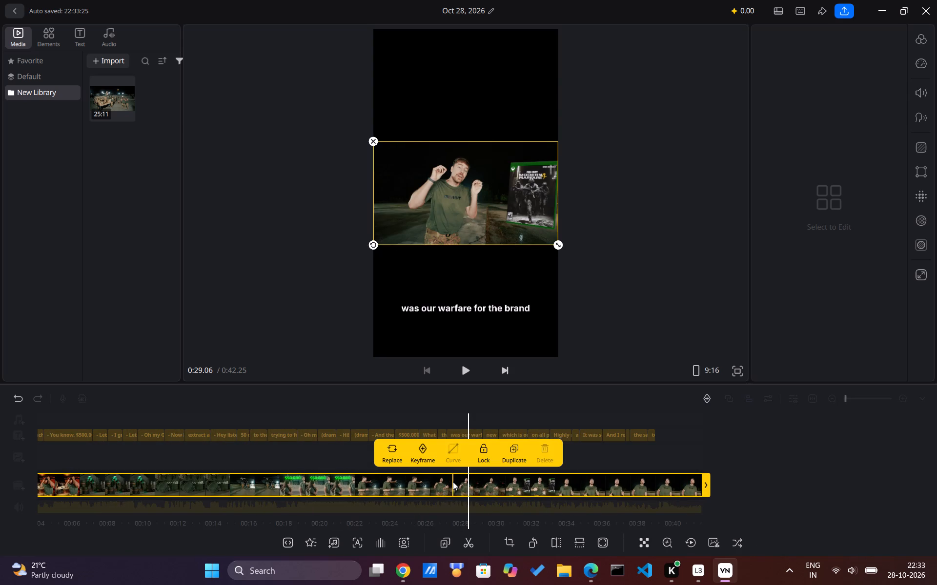
{"action": "scroll", "coordinate": [453, 482], "scroll_direction": "up", "scroll_amount": 5, "text": "ctrl"}
{"action": "scroll", "coordinate": [777, 429], "scroll_direction": "left", "scroll_amount": 10}
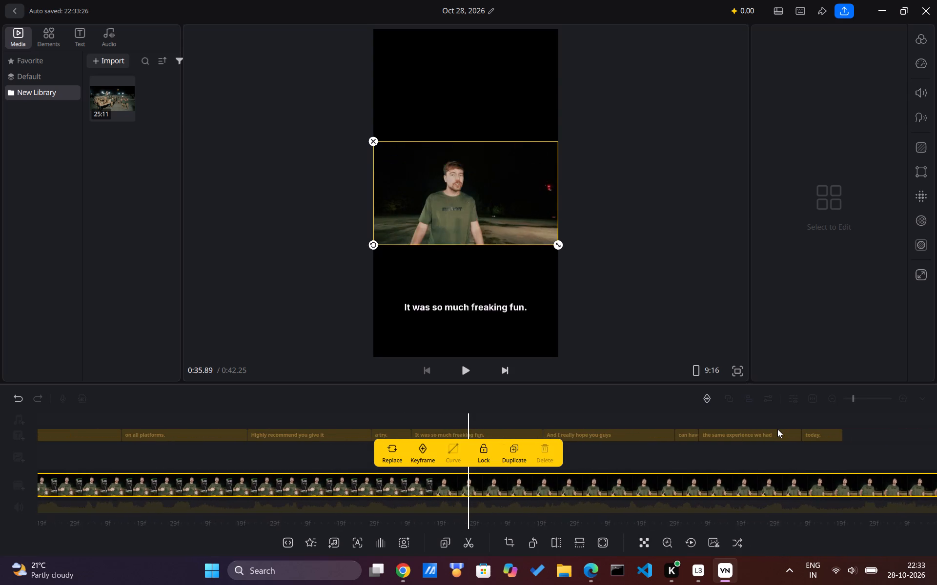
{"action": "scroll", "coordinate": [777, 429], "scroll_direction": "left", "scroll_amount": 6}
{"action": "scroll", "coordinate": [777, 429], "scroll_direction": "right", "scroll_amount": 1}
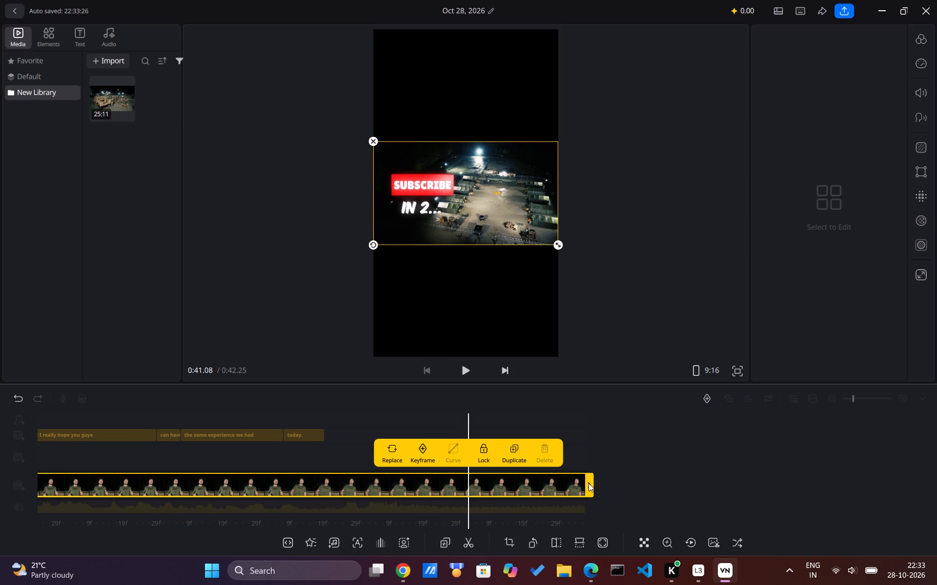
{"action": "left_click_drag", "start_coordinate": [589, 483], "coordinate": [479, 490]}
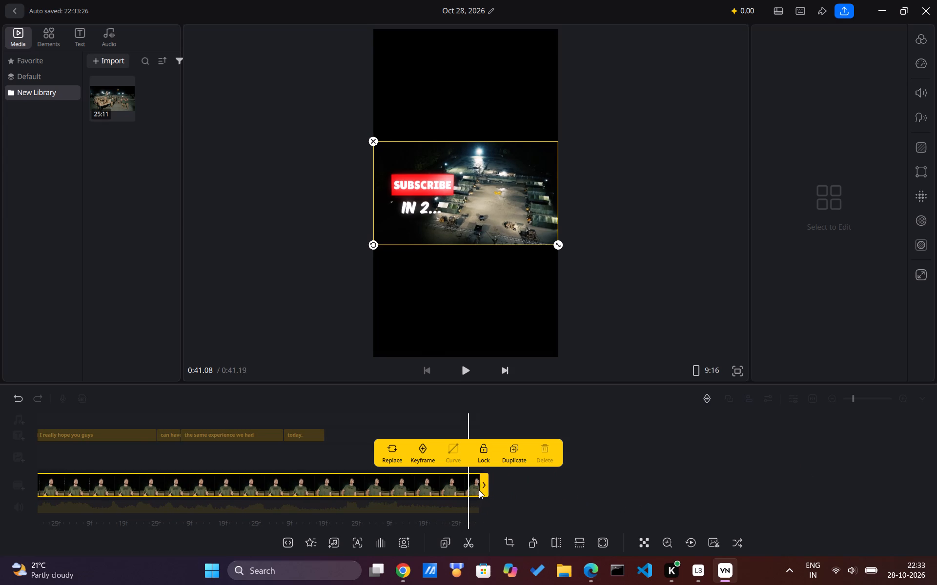
{"action": "left_click_drag", "start_coordinate": [479, 490], "coordinate": [472, 490]}
{"action": "scroll", "coordinate": [499, 493], "scroll_direction": "right", "scroll_amount": 2}
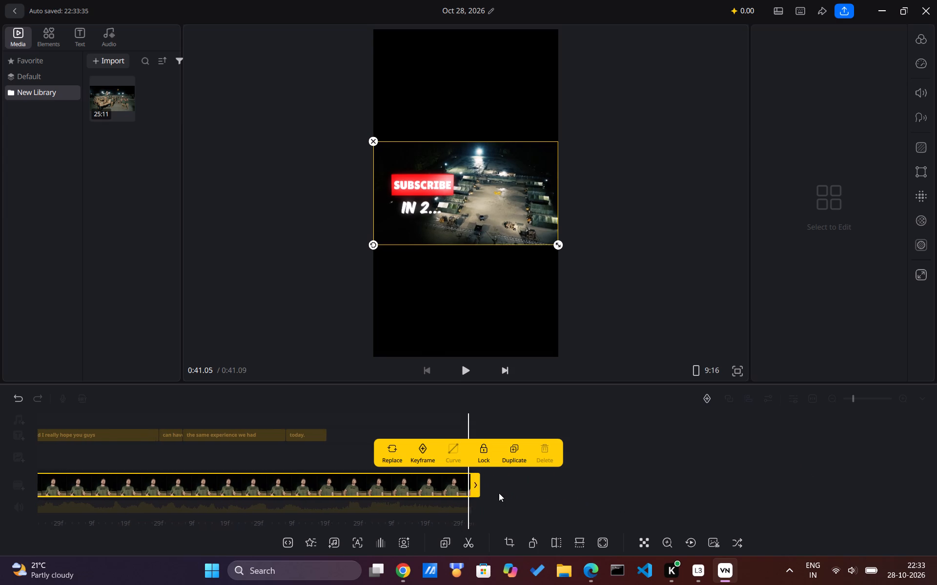
{"action": "scroll", "coordinate": [499, 493], "scroll_direction": "right", "scroll_amount": 1}
{"action": "key", "text": "space"}
{"action": "key", "text": "space"}
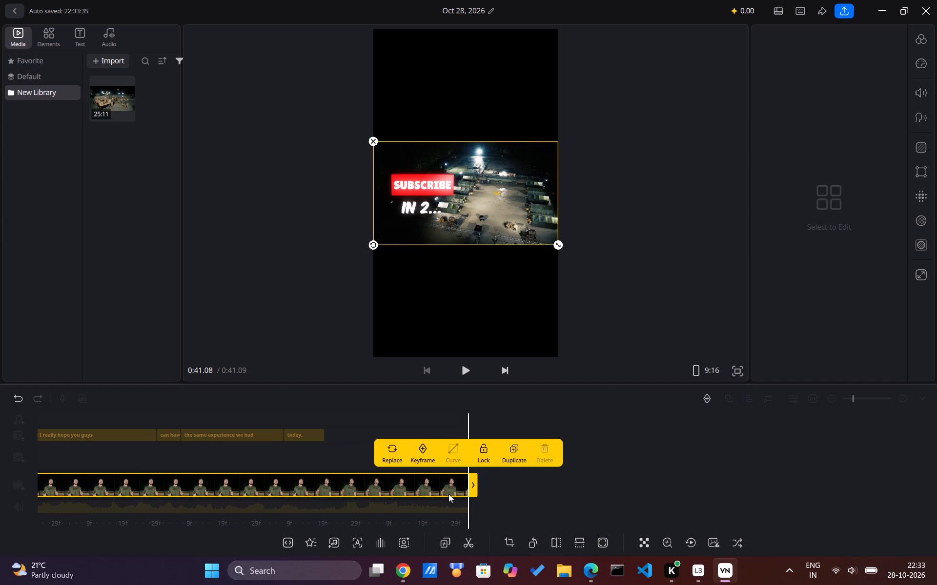
Trim the clip's end to about 40.2 seconds so it finishes on the farewell wave before the subscribe countdown.
{"action": "scroll", "coordinate": [451, 488], "scroll_direction": "right", "scroll_amount": 3}
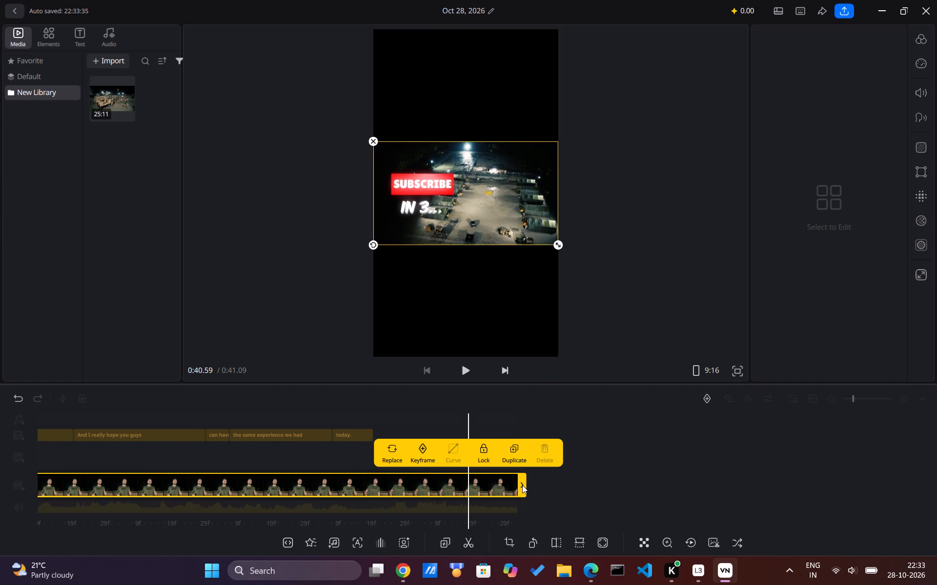
{"action": "left_click_drag", "start_coordinate": [522, 485], "coordinate": [451, 491]}
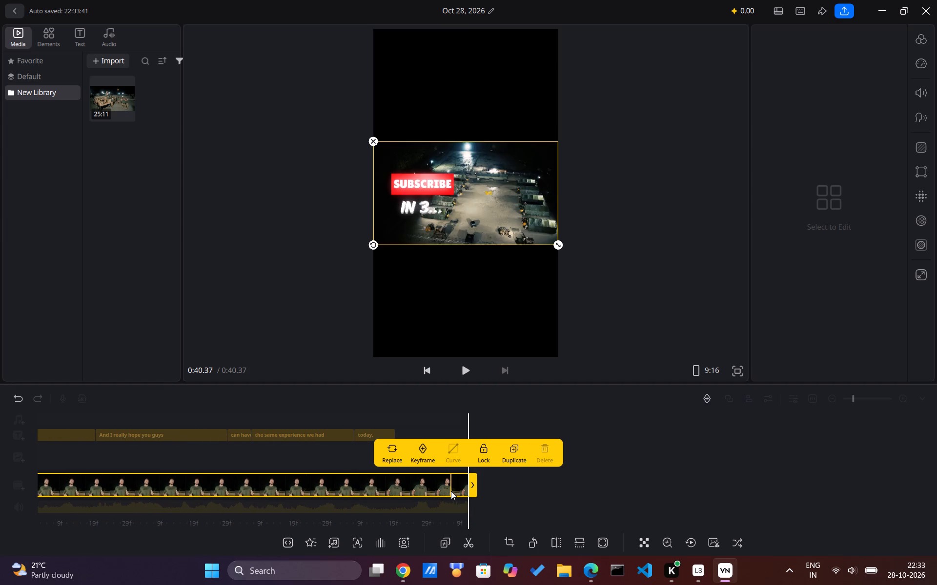
{"action": "scroll", "coordinate": [451, 491], "scroll_direction": "right", "scroll_amount": 2}
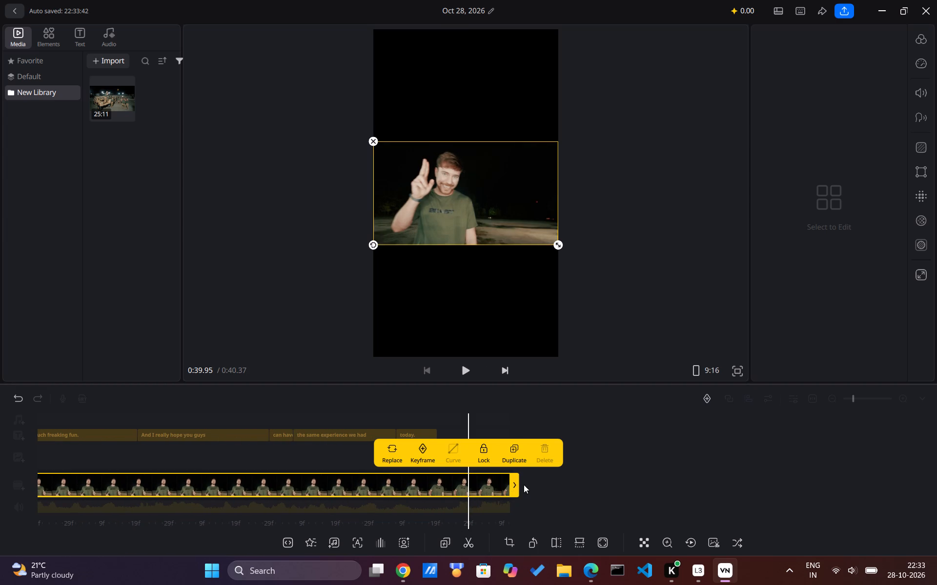
{"action": "left_click_drag", "start_coordinate": [513, 483], "coordinate": [499, 483]}
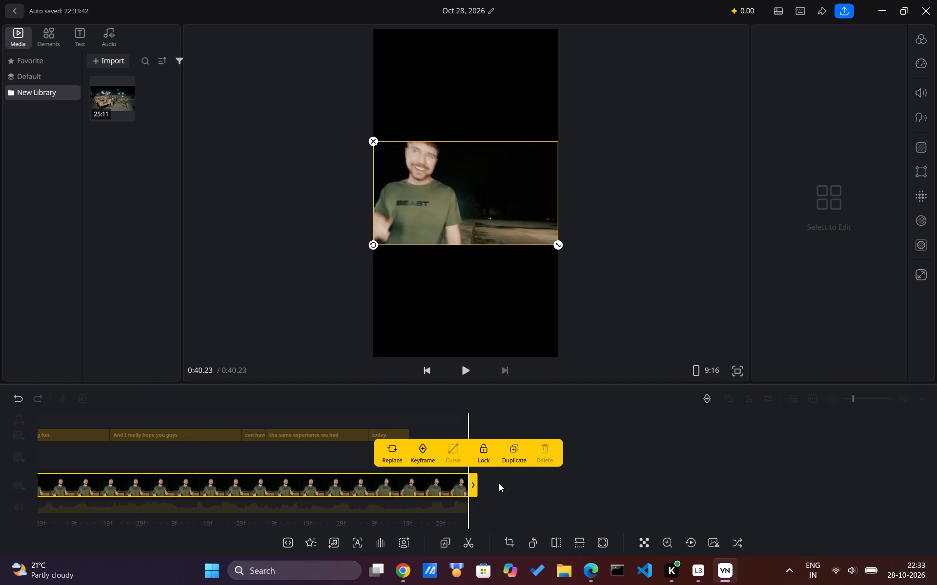
Fine-tune the video clip's end to a total length of about 40.25 seconds, just before the subscribe countdown, and replay the ending.
{"action": "scroll", "coordinate": [499, 483], "scroll_direction": "right", "scroll_amount": 4}
{"action": "key", "text": "space"}
{"action": "double_click", "coordinate": [815, 299]}
{"action": "left_click", "coordinate": [724, 476]}
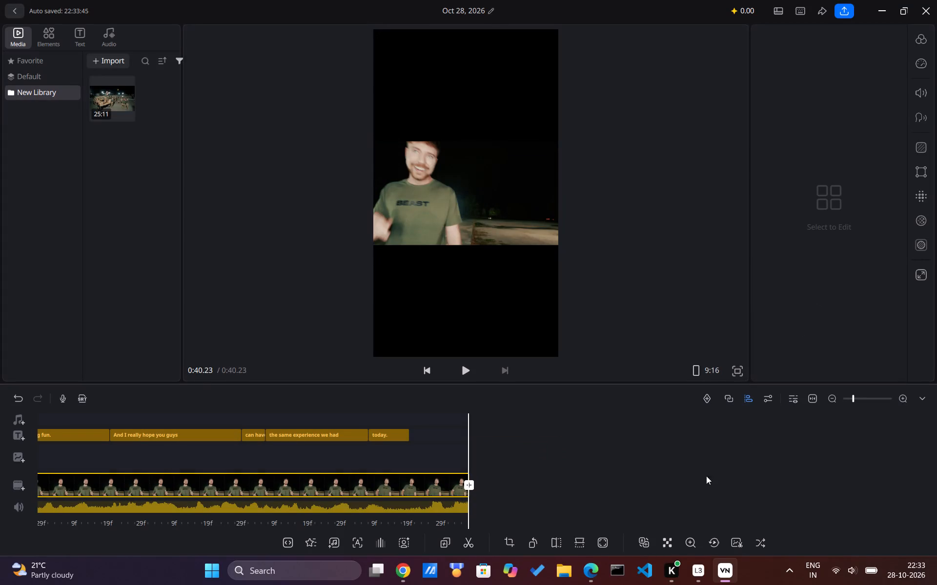
{"action": "double_click", "coordinate": [426, 489]}
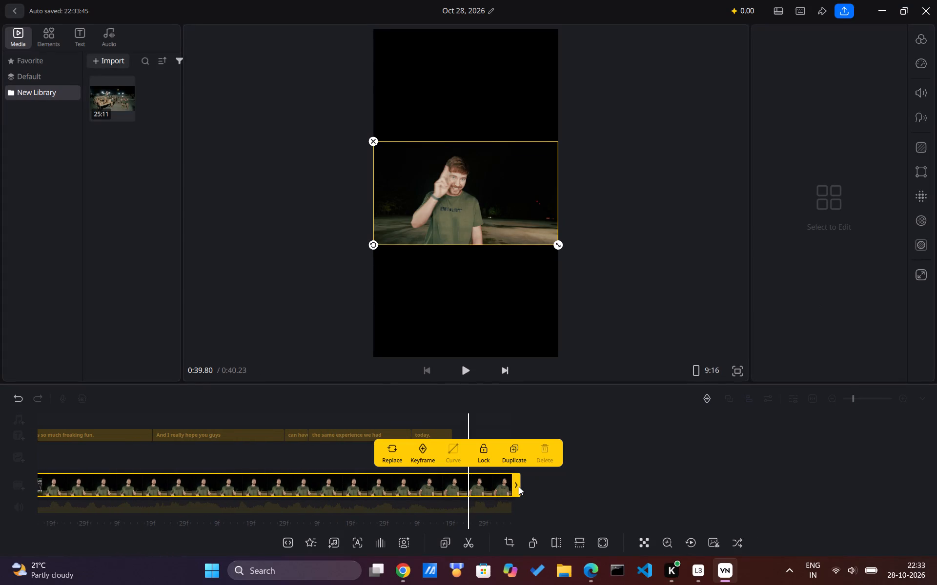
{"action": "left_click_drag", "start_coordinate": [519, 487], "coordinate": [526, 487]}
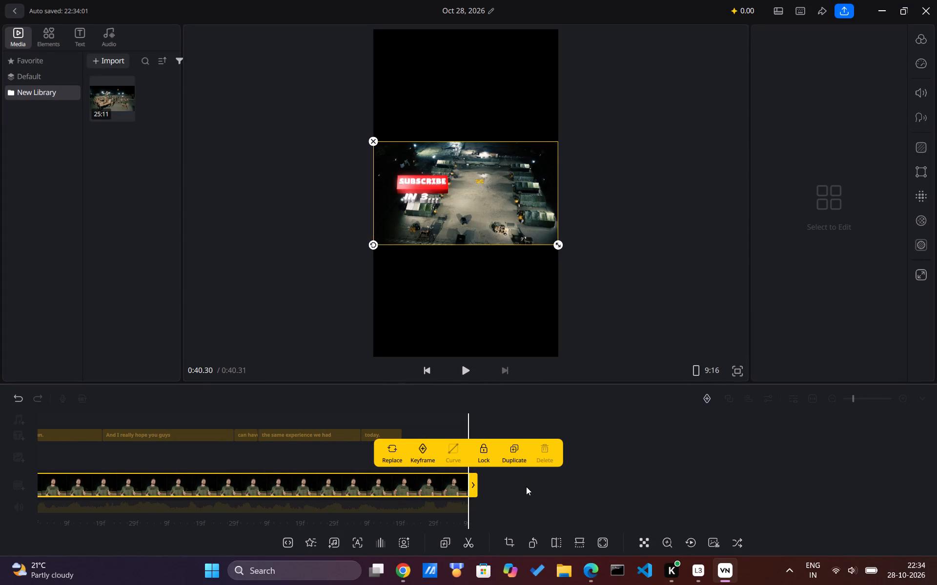
{"action": "scroll", "coordinate": [526, 487], "scroll_direction": "right", "scroll_amount": 1}
{"action": "key", "text": "space"}
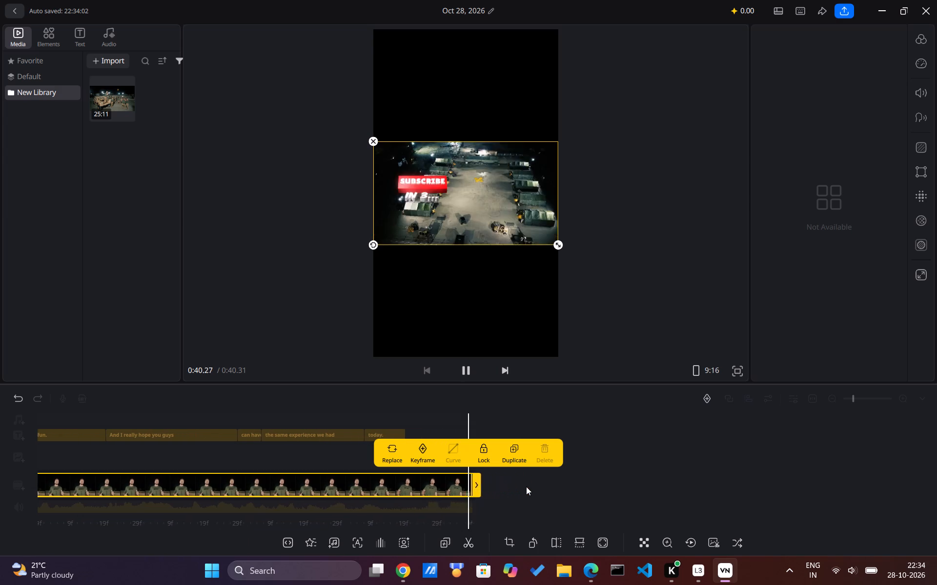
{"action": "key", "text": "space"}
{"action": "scroll", "coordinate": [526, 487], "scroll_direction": "left", "scroll_amount": 12}
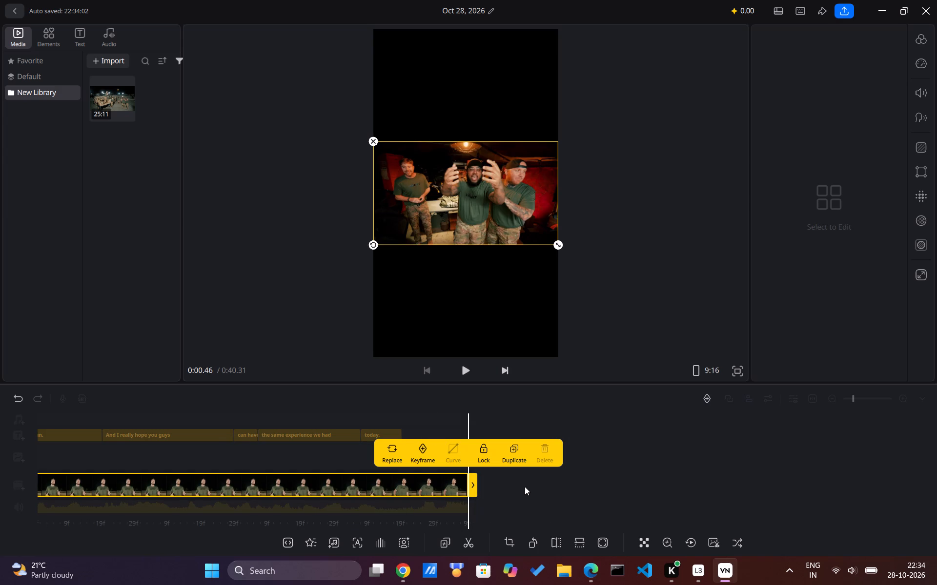
{"action": "left_click", "coordinate": [473, 480]}
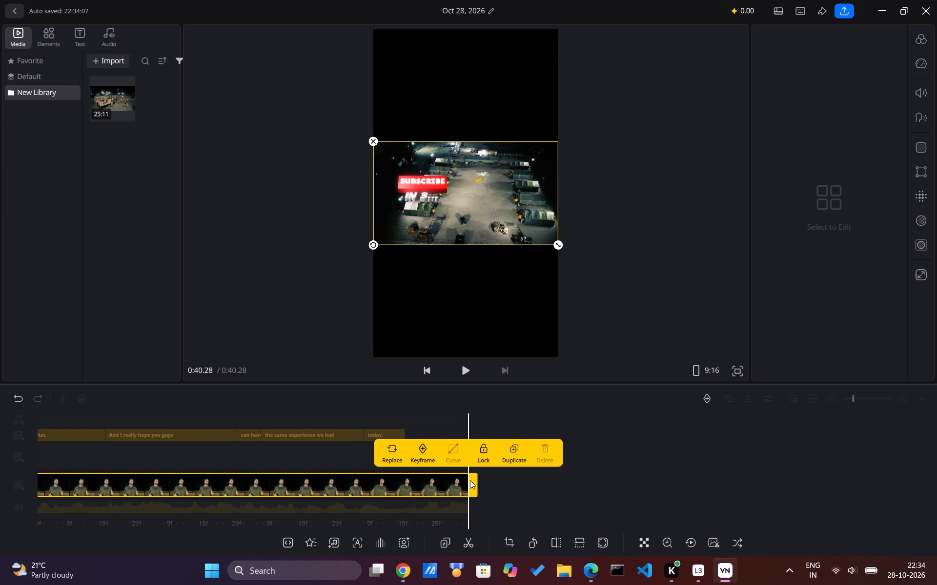
{"action": "left_click", "coordinate": [470, 480]}
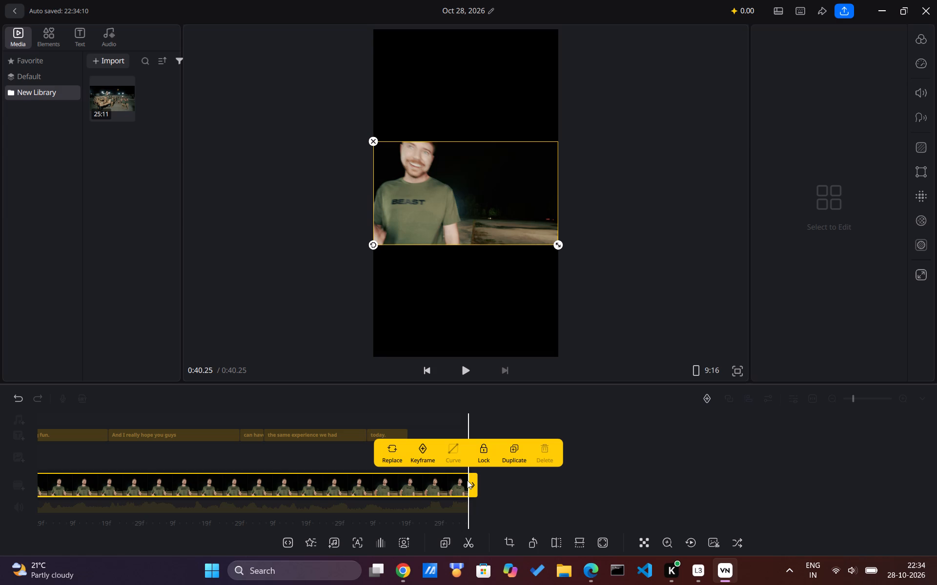
{"action": "scroll", "coordinate": [467, 480], "scroll_direction": "right", "scroll_amount": 12}
{"action": "key", "text": "space"}
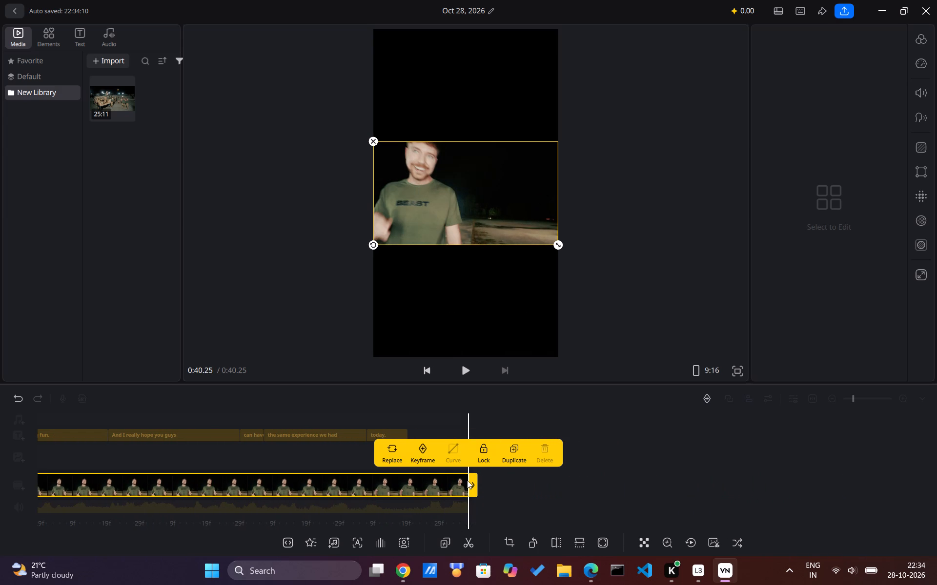
Add the animated "THIS IS LIFE" title template at the start of the timeline.
{"action": "scroll", "coordinate": [467, 480], "scroll_direction": "right", "scroll_amount": 20}
{"action": "scroll", "coordinate": [467, 480], "scroll_direction": "right", "scroll_amount": 4}
{"action": "scroll", "coordinate": [467, 480], "scroll_direction": "right", "scroll_amount": 20}
{"action": "scroll", "coordinate": [467, 480], "scroll_direction": "right", "scroll_amount": 6}
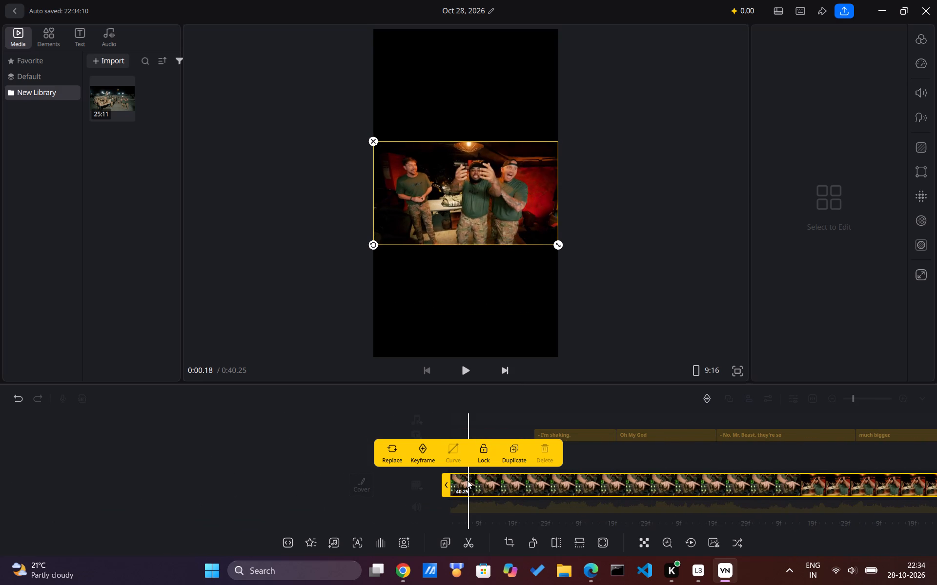
{"action": "scroll", "coordinate": [467, 480], "scroll_direction": "right", "scroll_amount": 5}
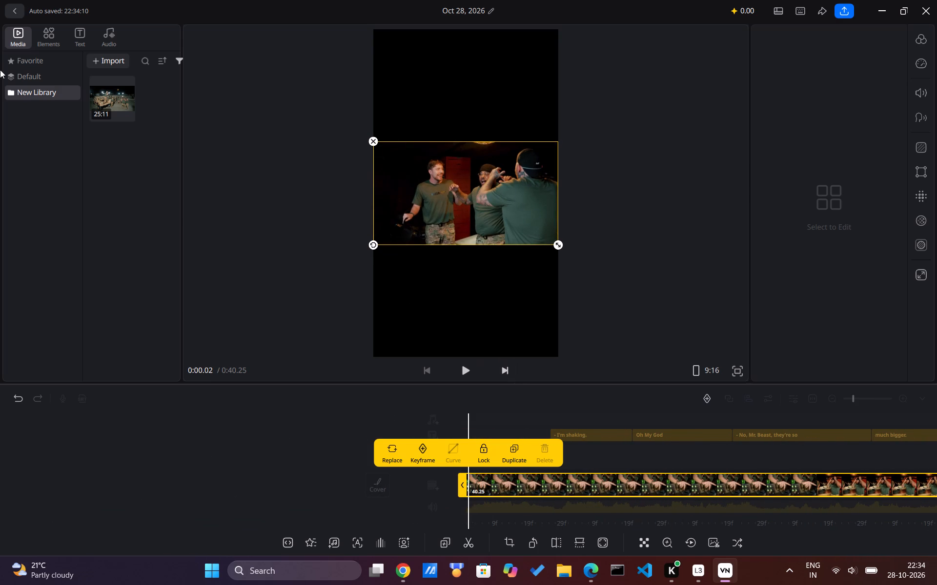
{"action": "left_click", "coordinate": [74, 37]}
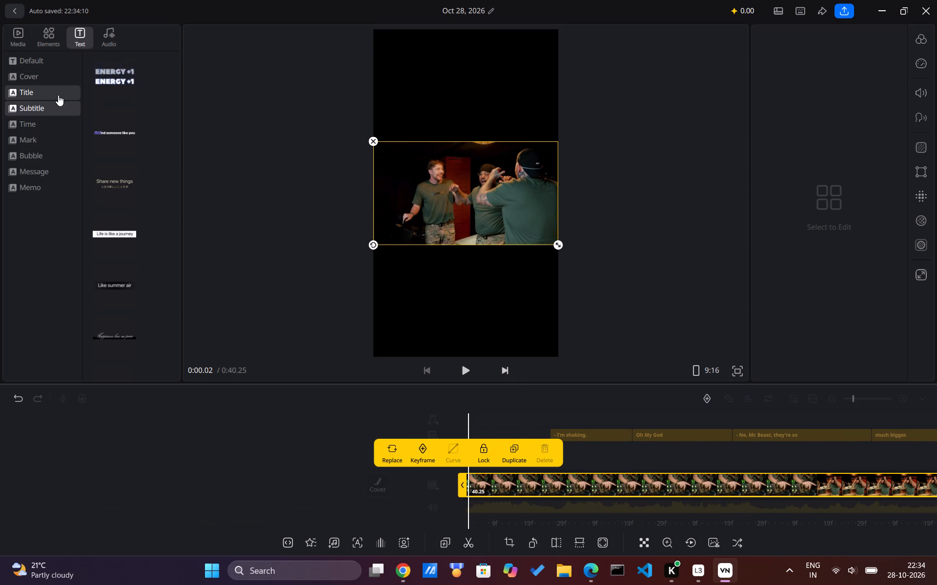
{"action": "left_click", "coordinate": [58, 95]}
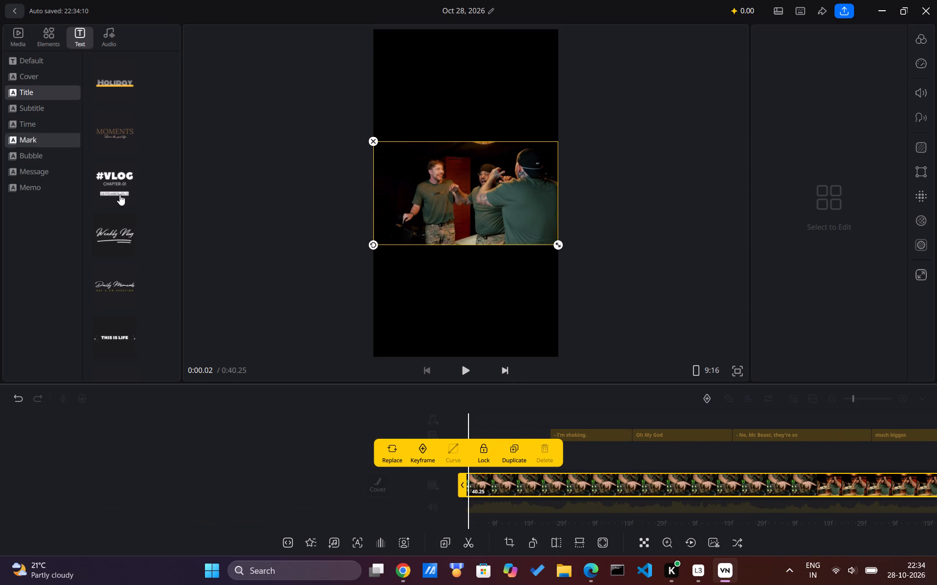
{"action": "scroll", "coordinate": [128, 207], "scroll_direction": "down", "scroll_amount": 2}
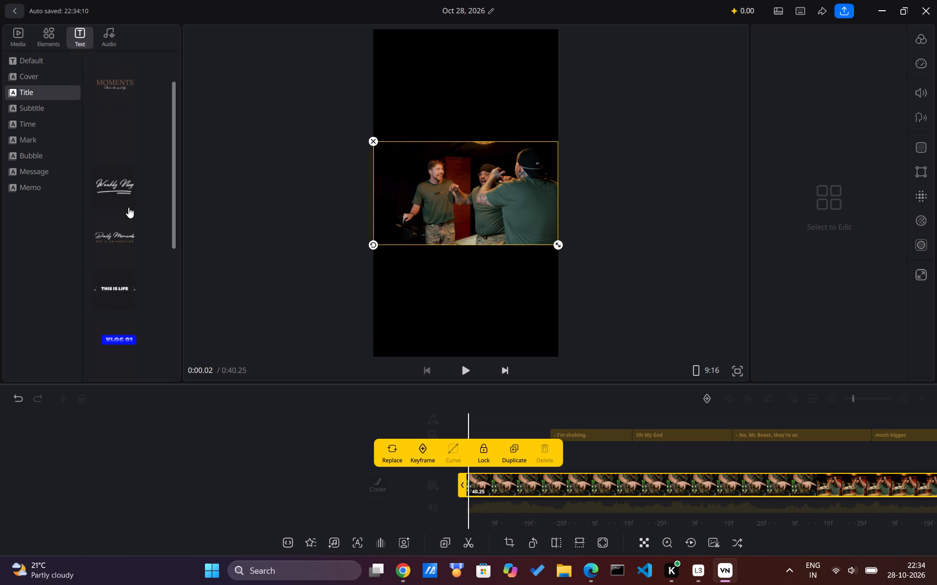
{"action": "left_click", "coordinate": [130, 276]}
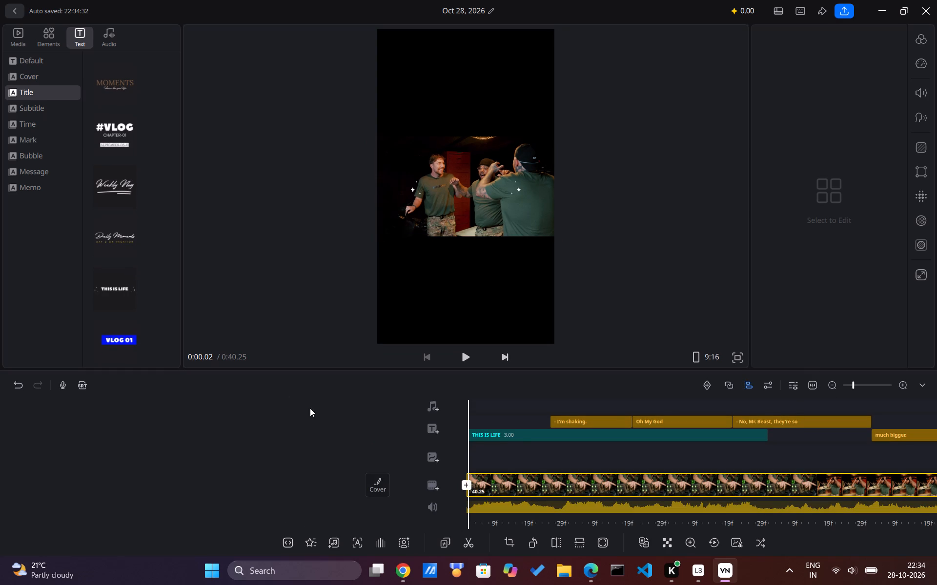
Change the "THIS IS LIFE" title's text to "They won $50K".
{"action": "left_click", "coordinate": [517, 436]}
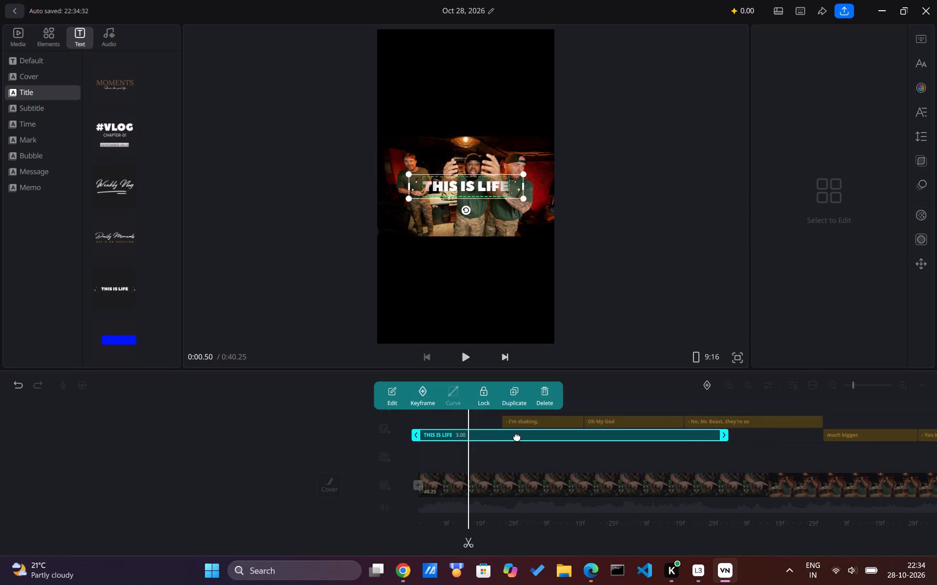
{"action": "left_click", "coordinate": [387, 400]}
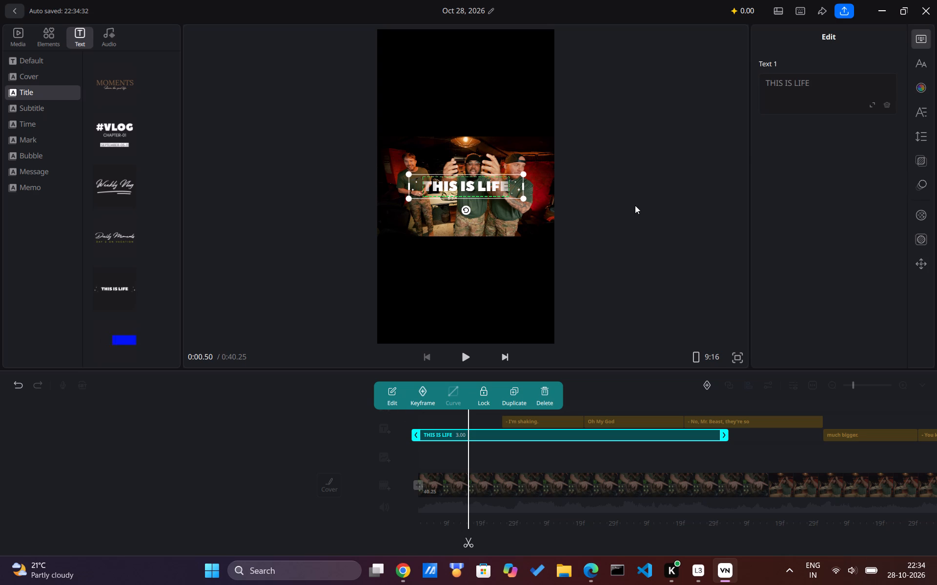
{"action": "left_click", "coordinate": [804, 87]}
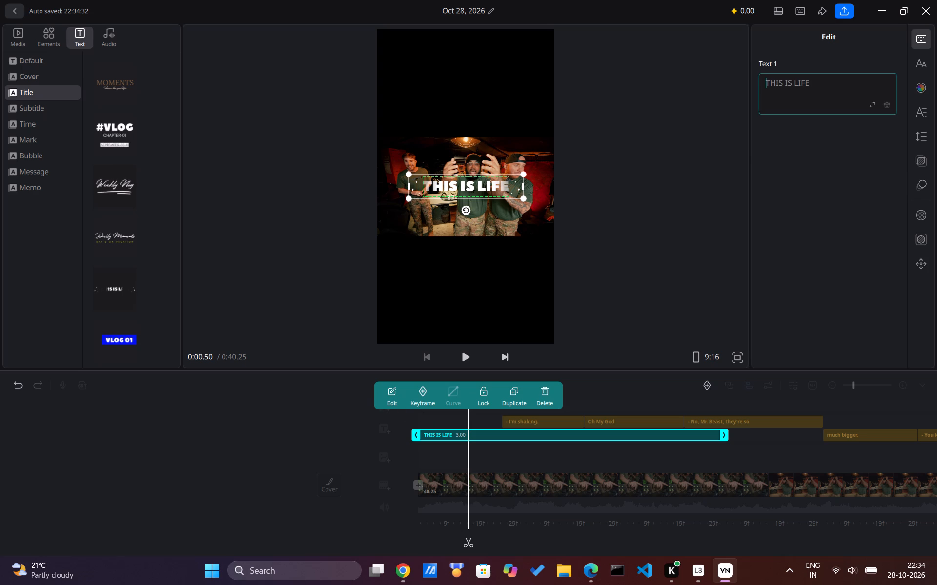
{"action": "type", "text": "Thet"}
{"action": "key", "text": "BackSpace"}
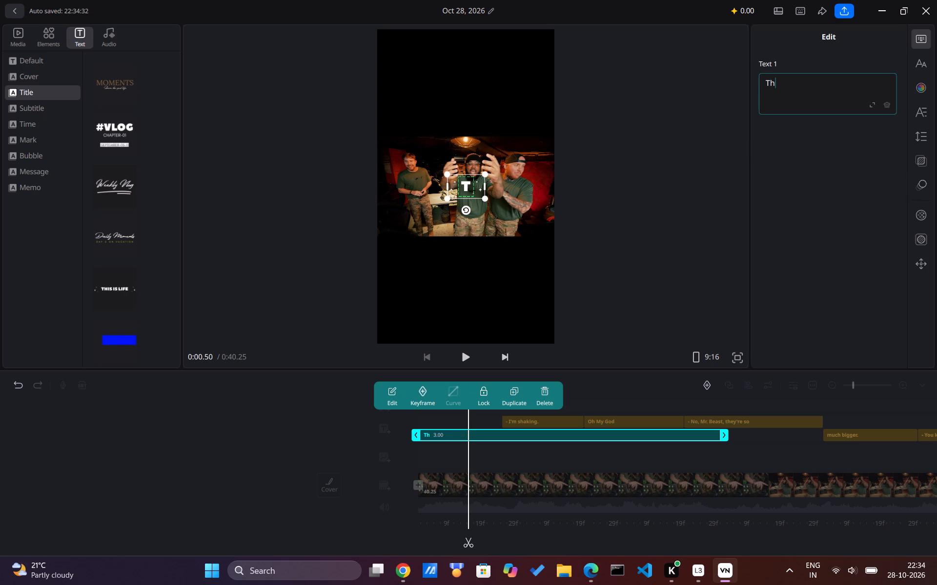
{"action": "type", "text": "ey"}
{"action": "key", "text": "space"}
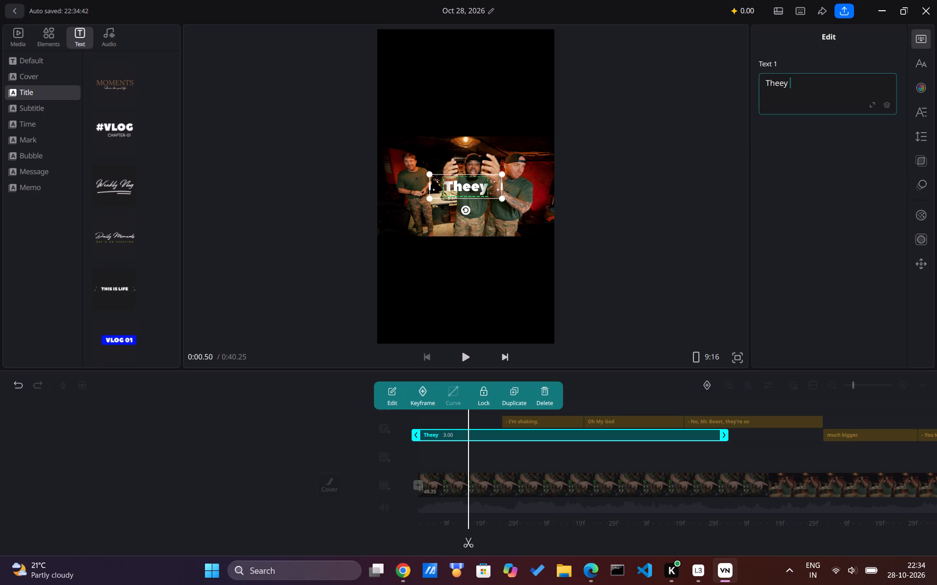
{"action": "key", "text": "BackSpace"}
{"action": "key", "text": "BackSpace"}
{"action": "key", "text": "BackSpace"}
{"action": "type", "text": "y won"}
{"action": "key", "text": "space"}
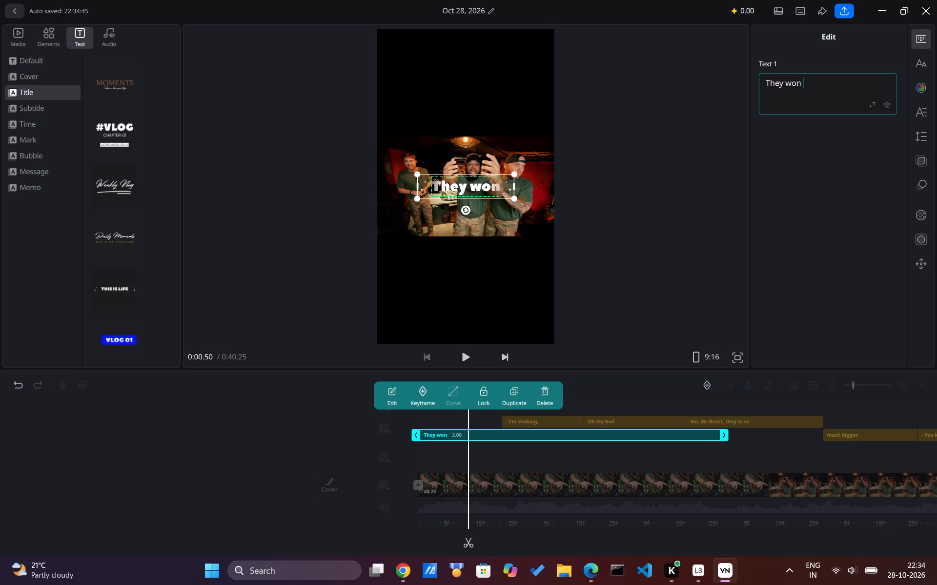
{"action": "key", "text": "shift+dollar"}
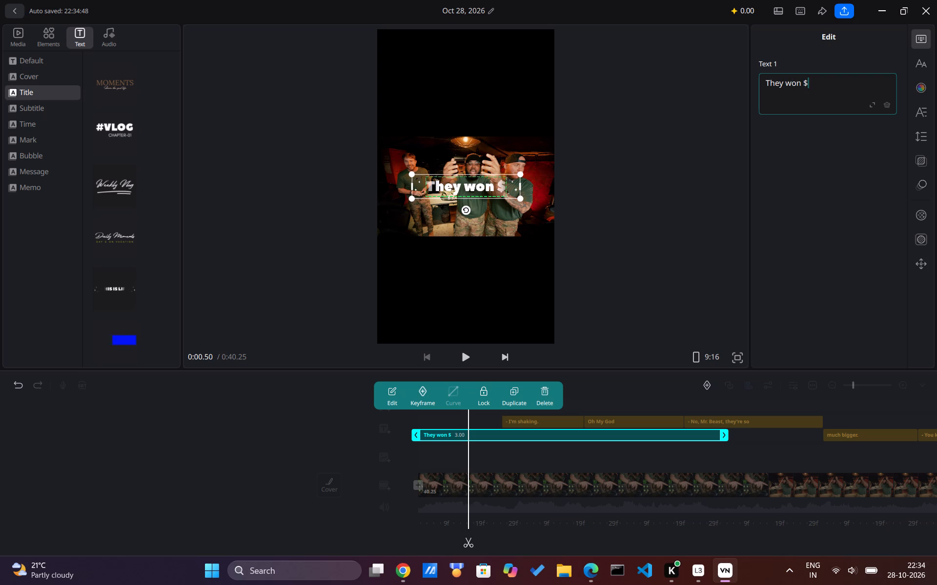
{"action": "type", "text": "50"}
{"action": "key", "text": "shift+k"}
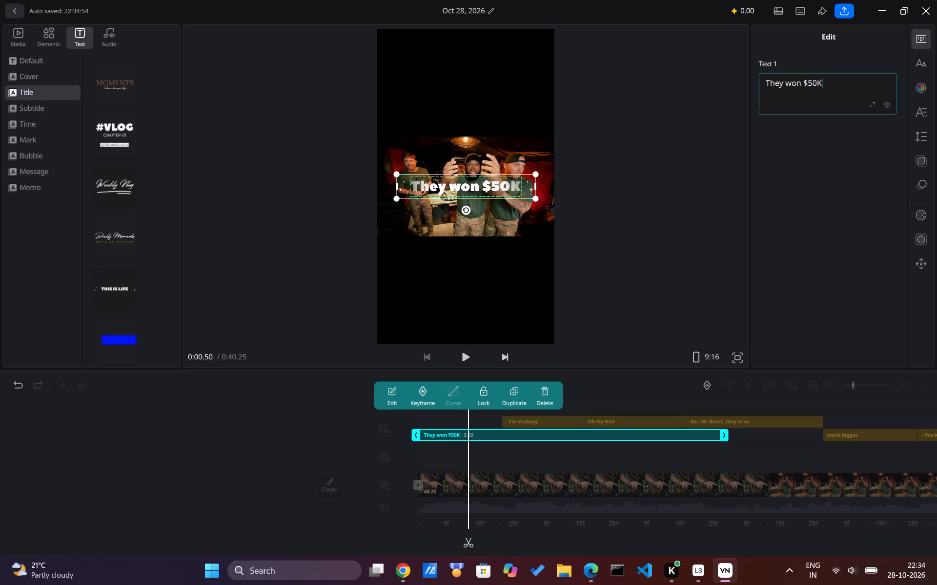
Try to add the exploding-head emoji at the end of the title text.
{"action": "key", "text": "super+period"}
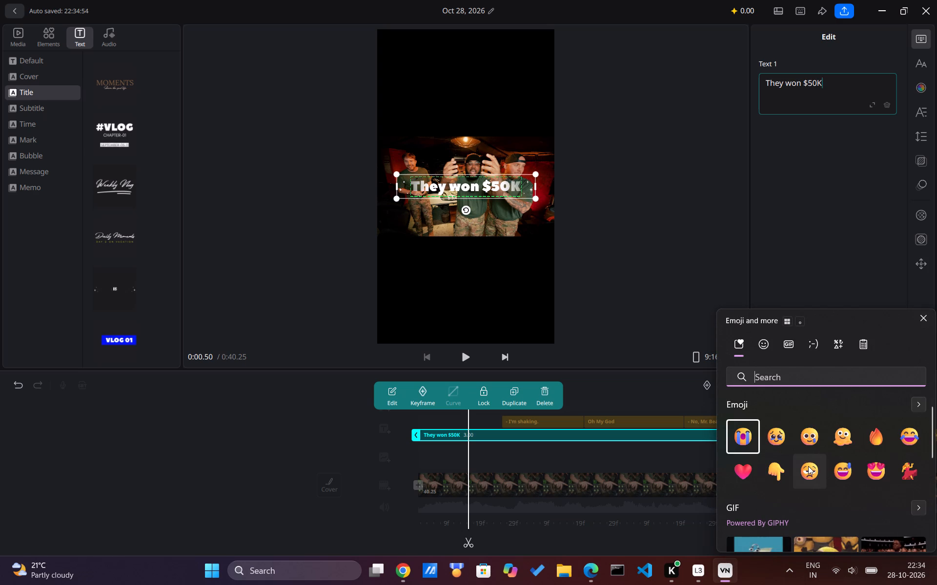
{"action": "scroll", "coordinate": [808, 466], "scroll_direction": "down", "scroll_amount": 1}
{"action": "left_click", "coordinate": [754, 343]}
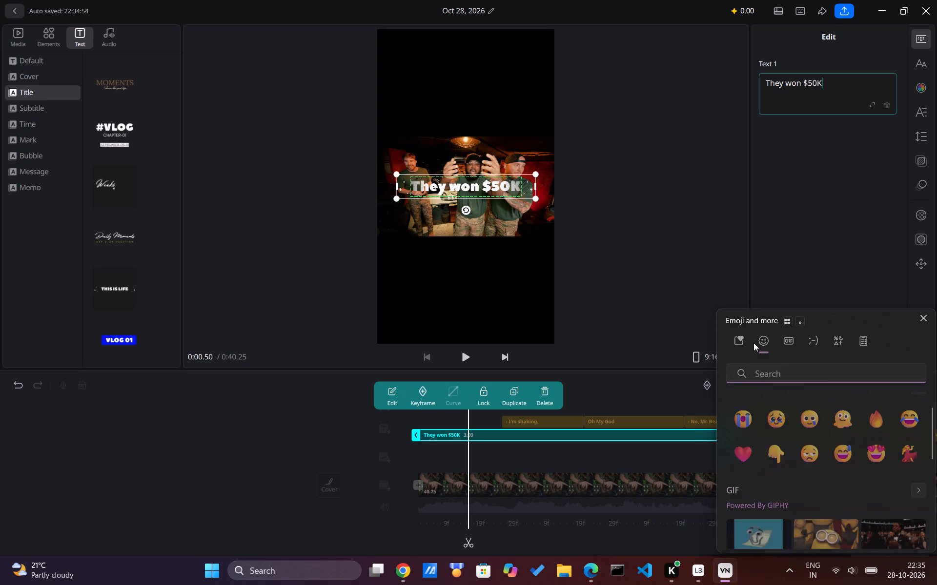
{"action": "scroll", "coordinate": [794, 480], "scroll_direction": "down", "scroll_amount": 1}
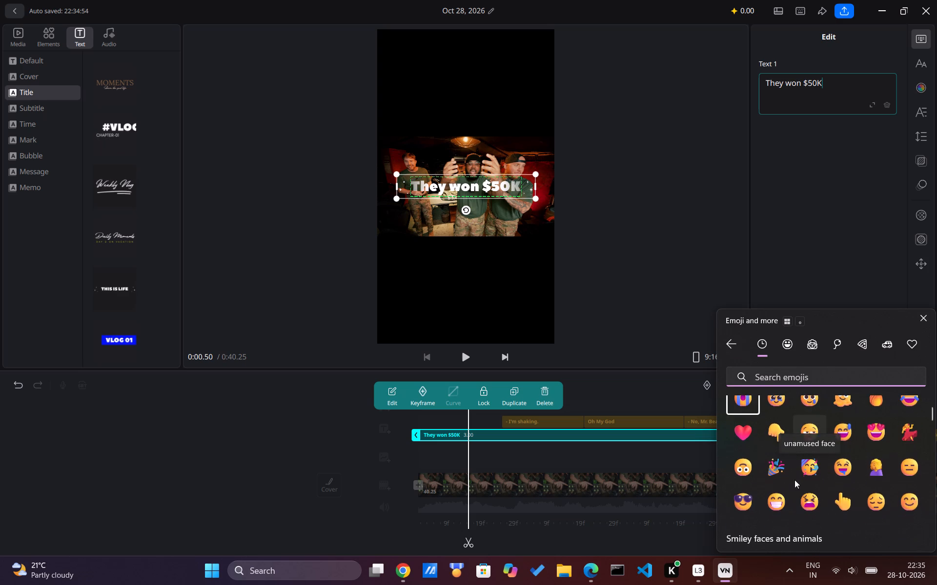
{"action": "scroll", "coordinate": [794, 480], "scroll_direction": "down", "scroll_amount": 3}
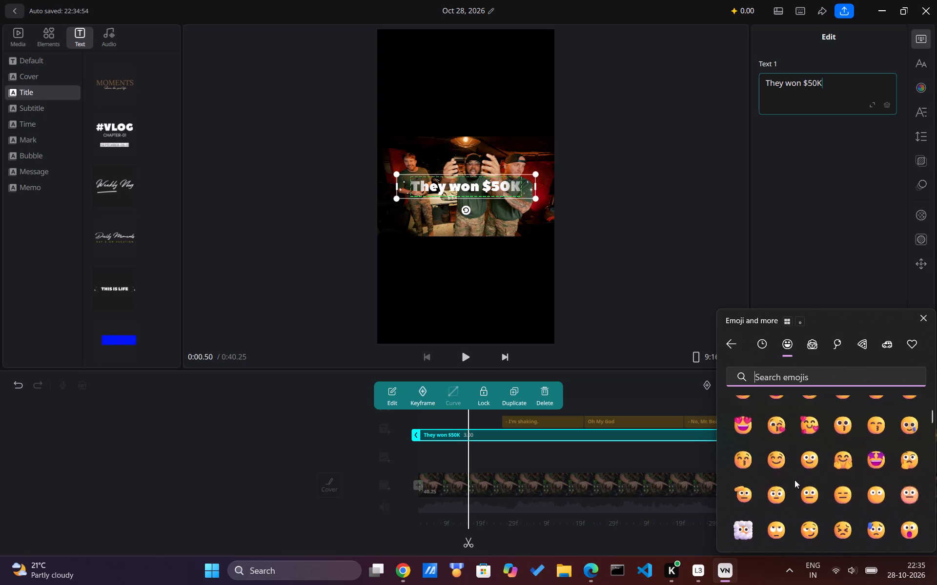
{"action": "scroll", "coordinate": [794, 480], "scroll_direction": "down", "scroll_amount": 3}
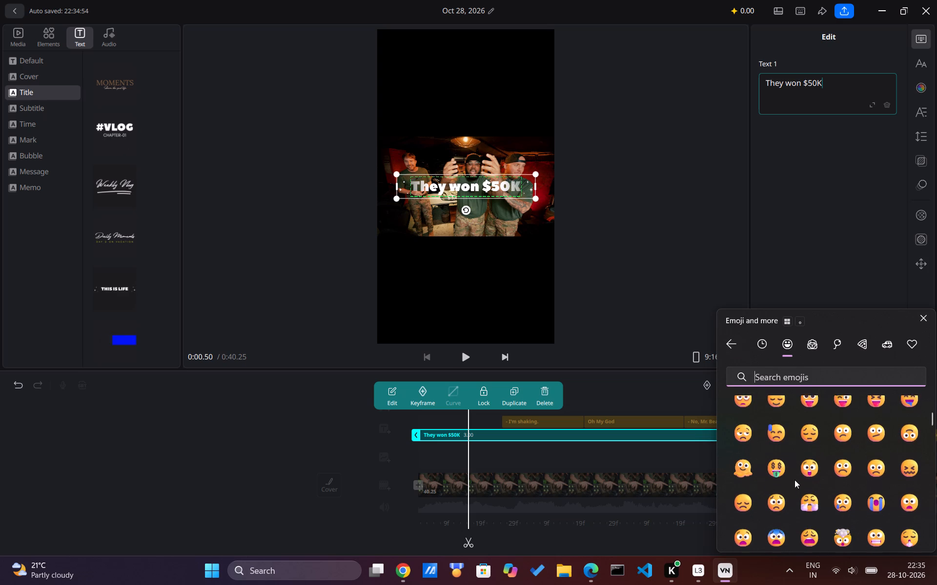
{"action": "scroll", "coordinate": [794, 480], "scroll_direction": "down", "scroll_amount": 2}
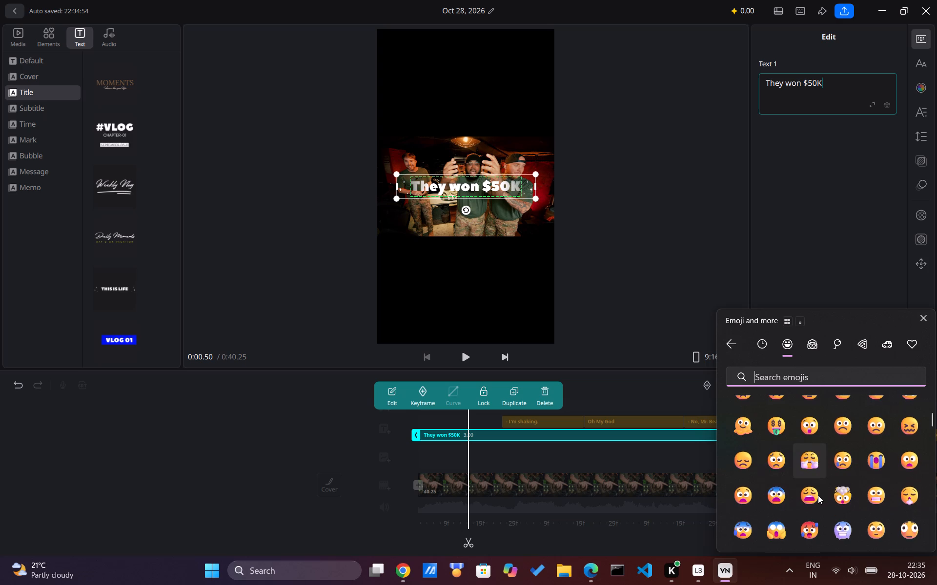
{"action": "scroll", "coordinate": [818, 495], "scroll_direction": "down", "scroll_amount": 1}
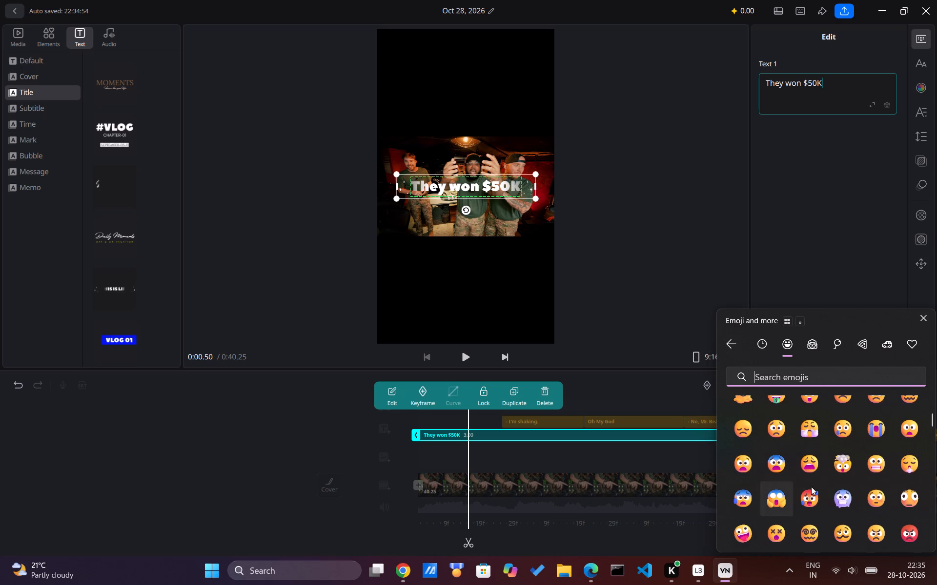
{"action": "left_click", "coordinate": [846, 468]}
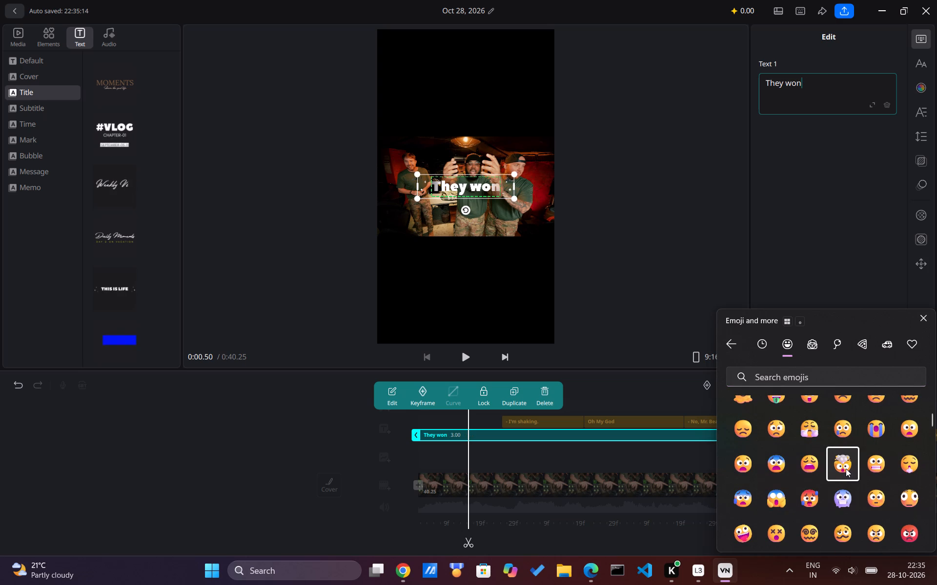
Complete the title text after "They won" with "$50K".
{"action": "left_click", "coordinate": [834, 102]}
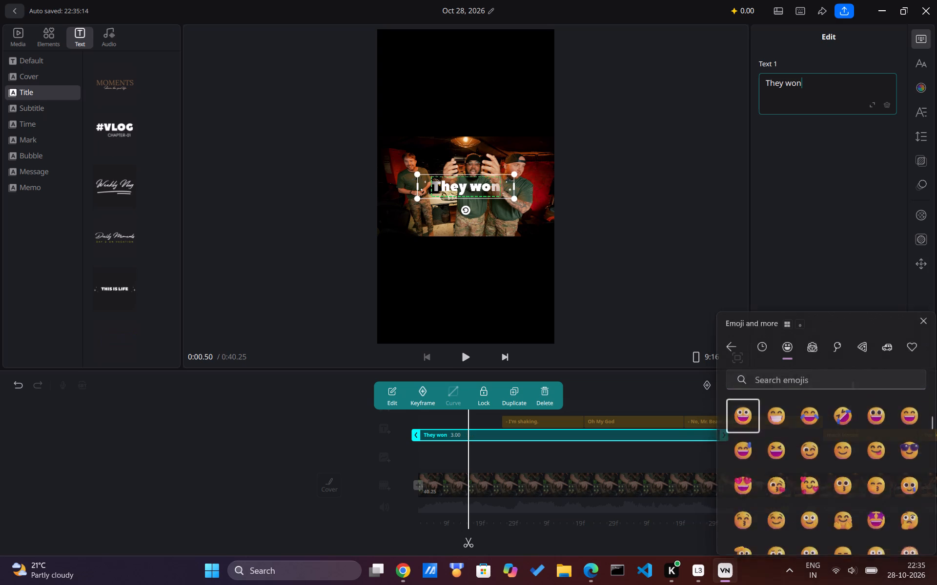
{"action": "key", "text": "space"}
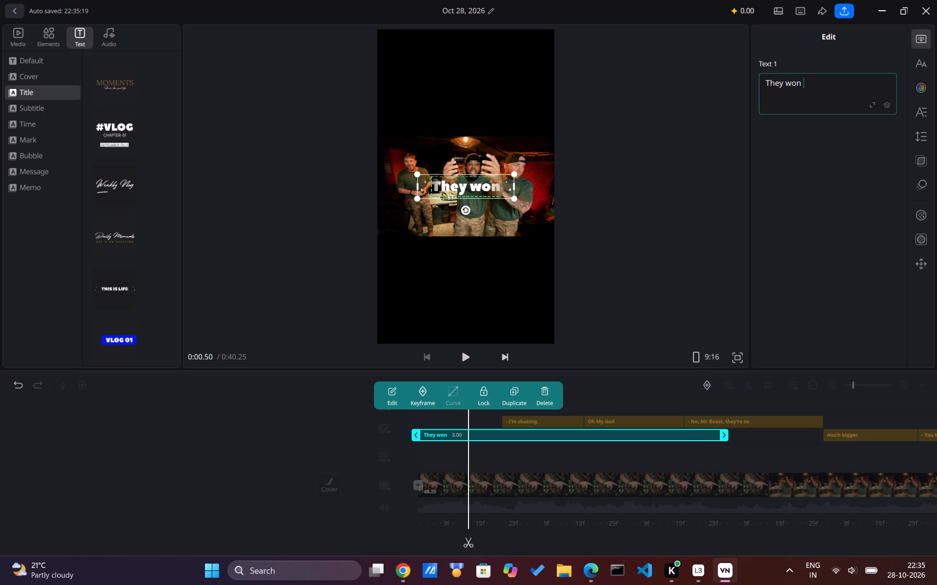
{"action": "key", "text": "shift+dollar"}
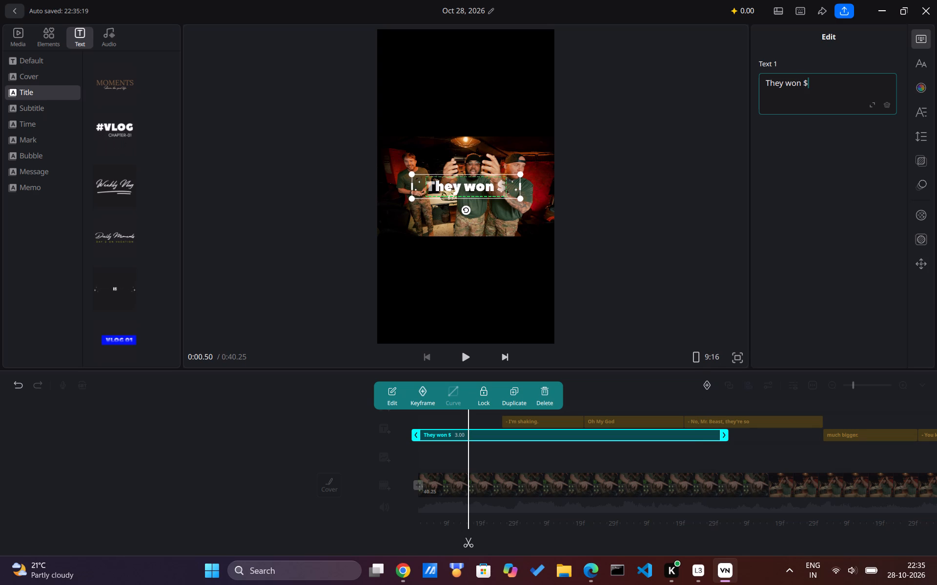
{"action": "type", "text": "50"}
{"action": "key", "text": "shift+k"}
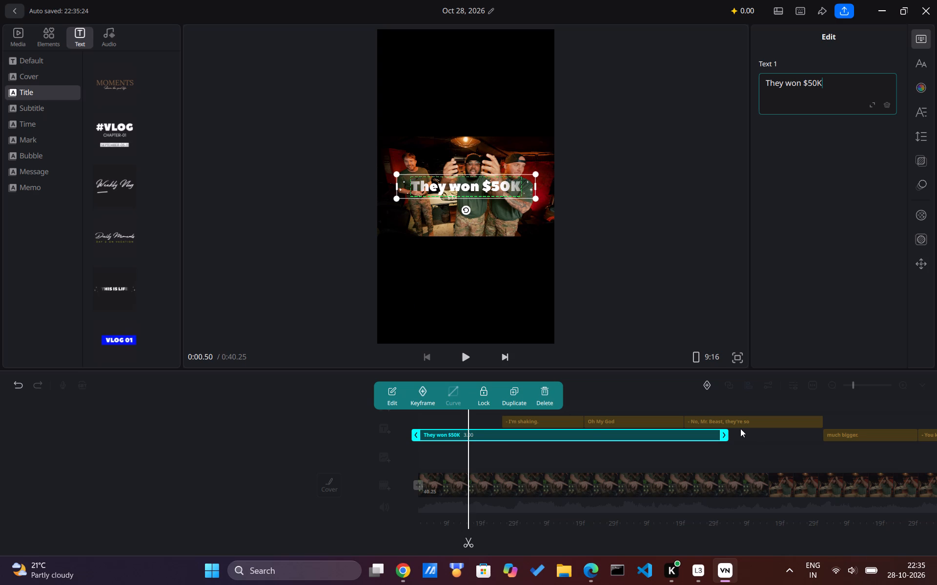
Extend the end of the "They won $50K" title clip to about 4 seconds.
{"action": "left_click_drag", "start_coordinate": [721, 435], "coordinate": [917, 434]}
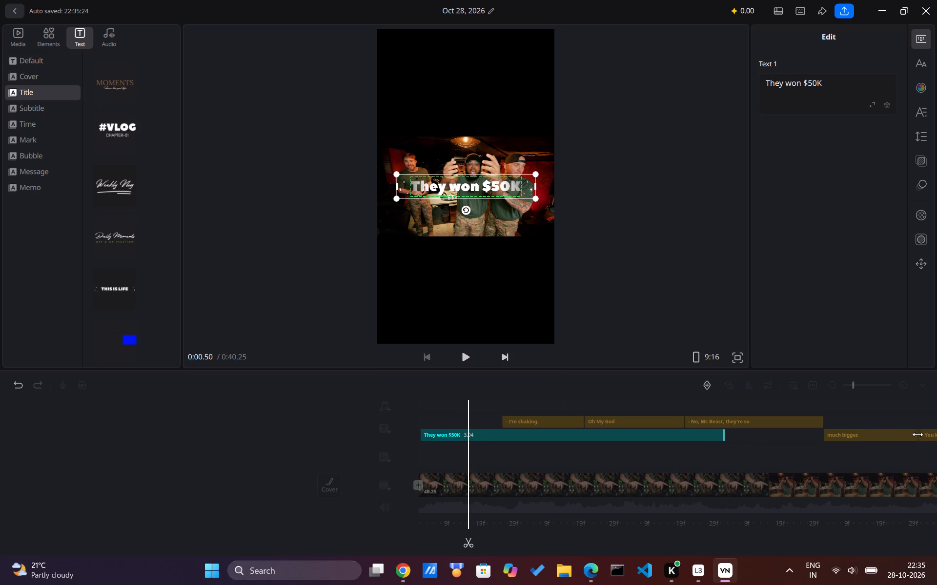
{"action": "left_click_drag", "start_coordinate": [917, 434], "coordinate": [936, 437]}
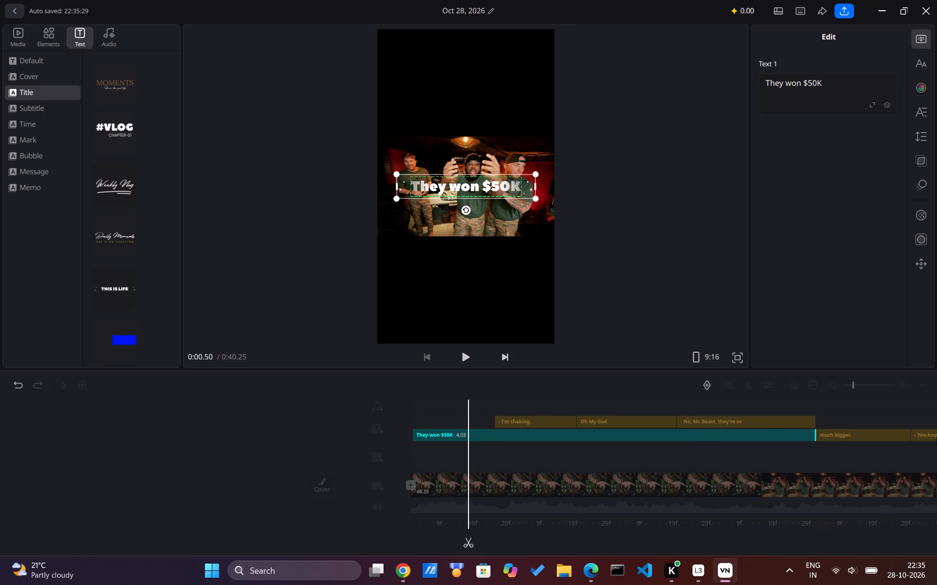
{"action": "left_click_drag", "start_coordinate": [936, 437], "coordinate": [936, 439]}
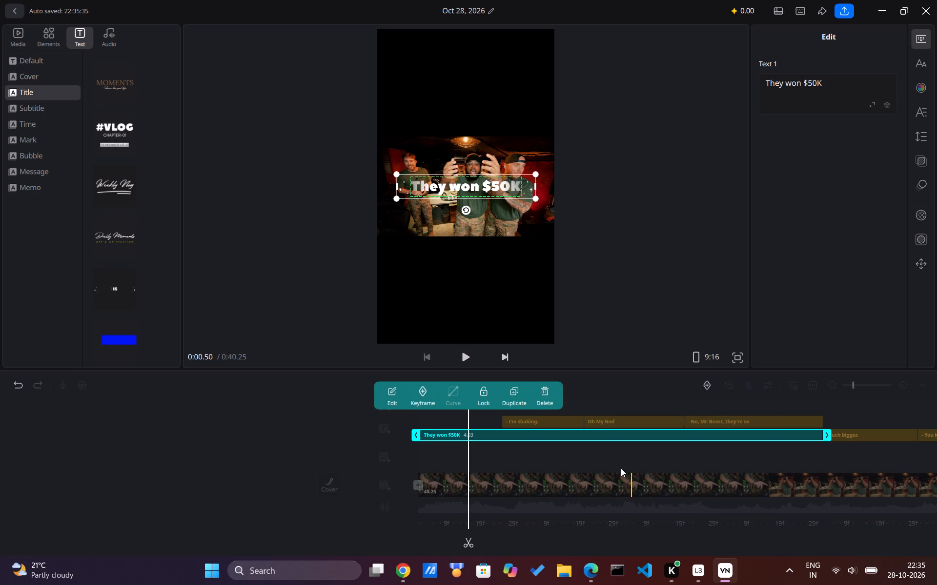
Move the "They won $50K" title clip up onto the text track above the captions, at the start of the timeline.
{"action": "scroll", "coordinate": [618, 461], "scroll_direction": "left", "scroll_amount": 3}
{"action": "scroll", "coordinate": [618, 461], "scroll_direction": "down", "scroll_amount": 5, "text": "ctrl"}
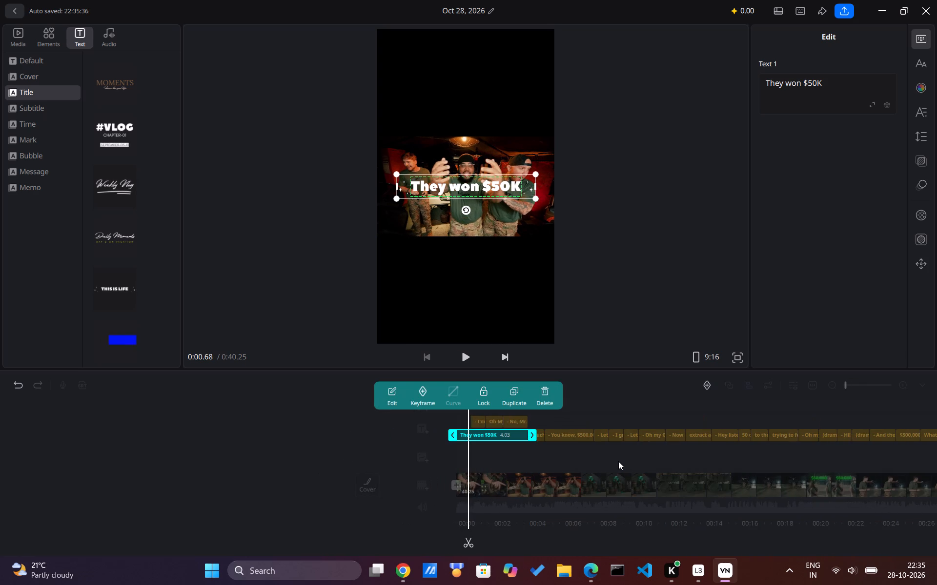
{"action": "scroll", "coordinate": [618, 461], "scroll_direction": "down", "scroll_amount": 6, "text": "ctrl"}
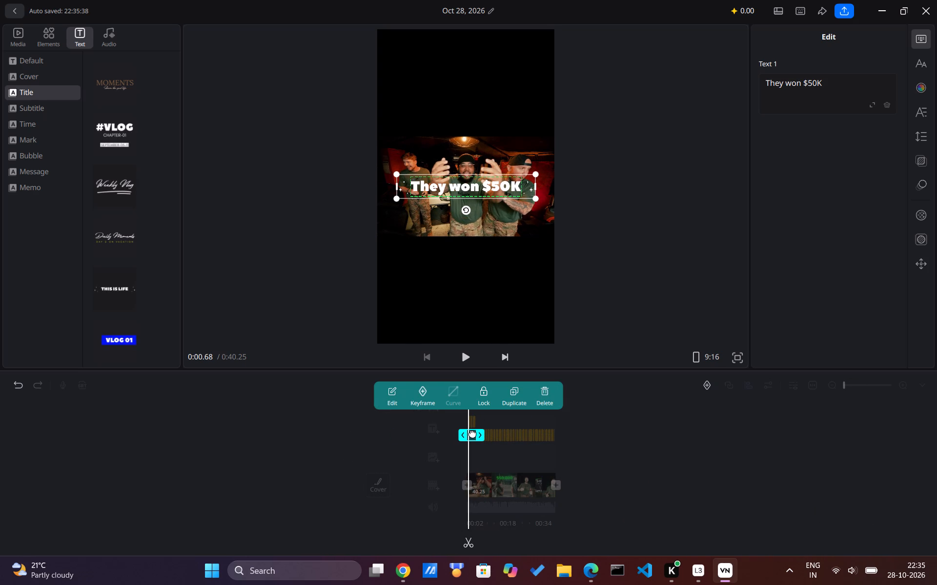
{"action": "left_click_drag", "start_coordinate": [471, 433], "coordinate": [474, 422]}
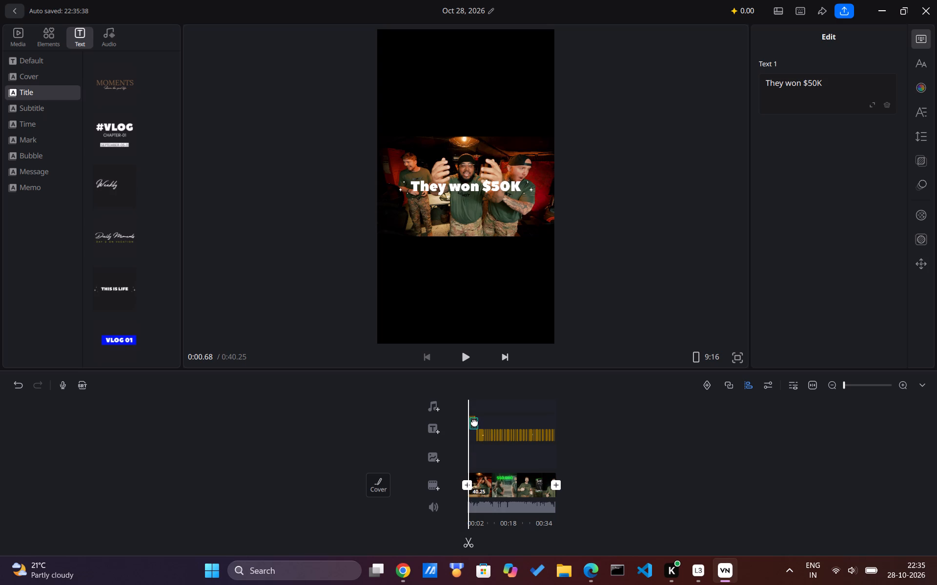
{"action": "left_click_drag", "start_coordinate": [474, 422], "coordinate": [473, 407]}
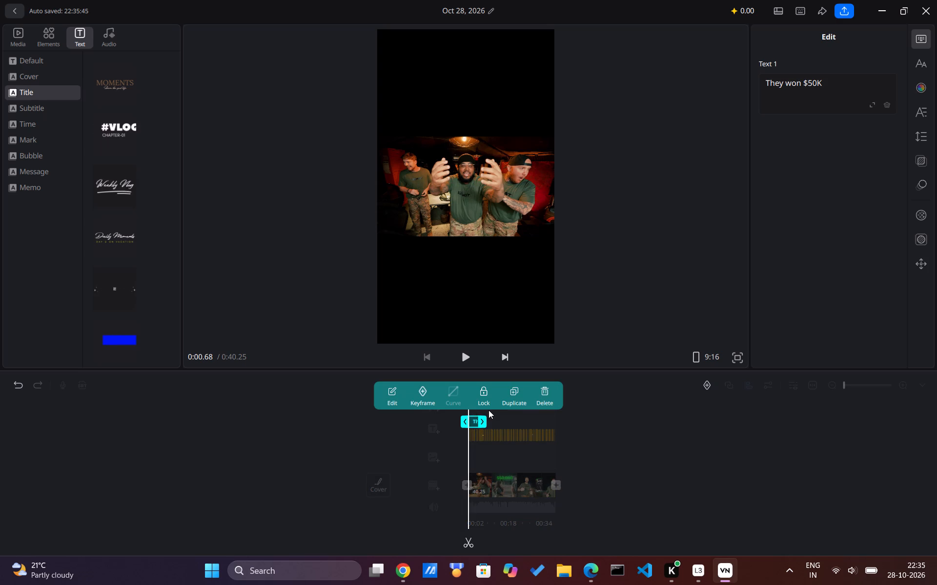
Extend the "They won $50K" title clip to the end of the video, a duration of 38.39 seconds.
{"action": "left_click_drag", "start_coordinate": [480, 425], "coordinate": [576, 440]}
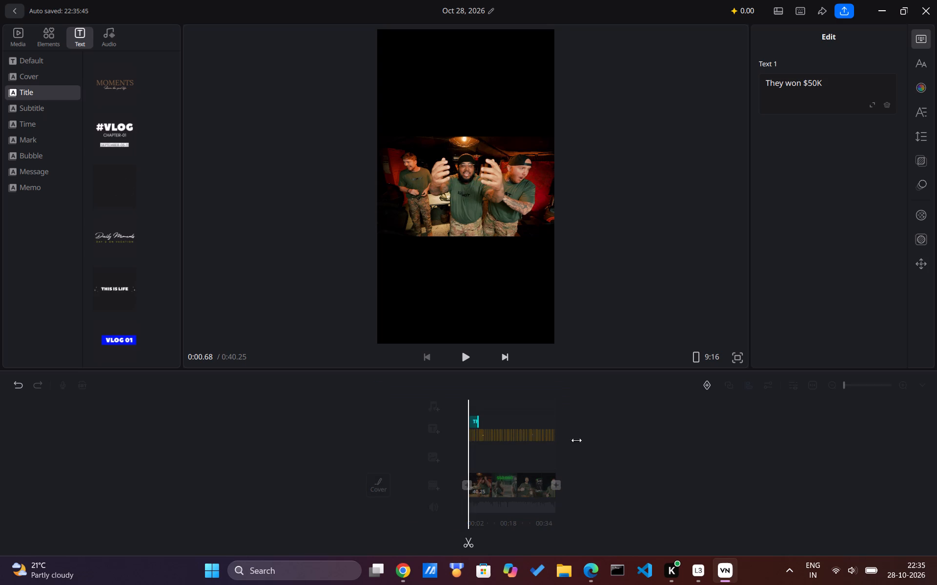
{"action": "left_click_drag", "start_coordinate": [576, 440], "coordinate": [641, 420]}
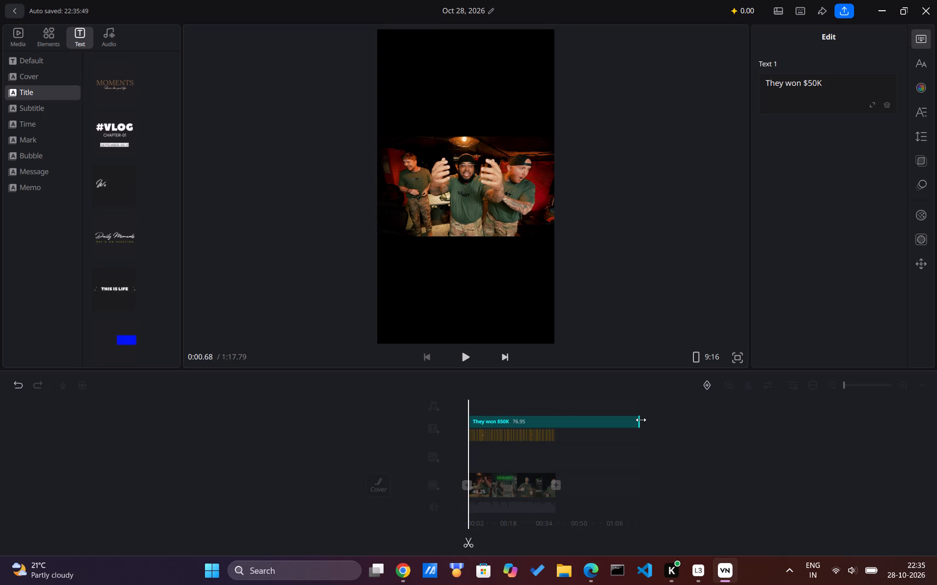
{"action": "left_click_drag", "start_coordinate": [641, 420], "coordinate": [554, 421]}
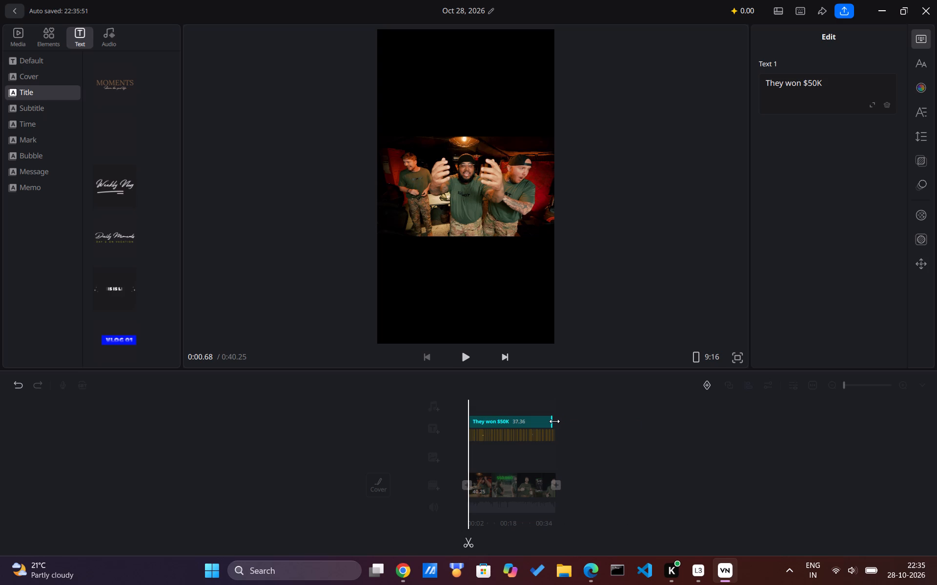
{"action": "left_click_drag", "start_coordinate": [554, 421], "coordinate": [555, 421]}
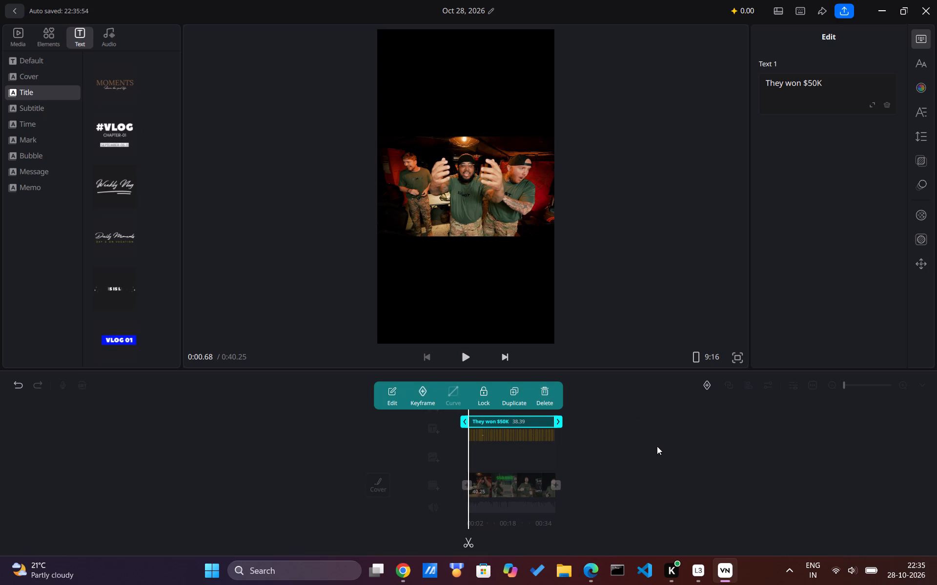
Move the title in the frame up to the upper edge of the video picture.
{"action": "key", "text": "space"}
{"action": "key", "text": "space"}
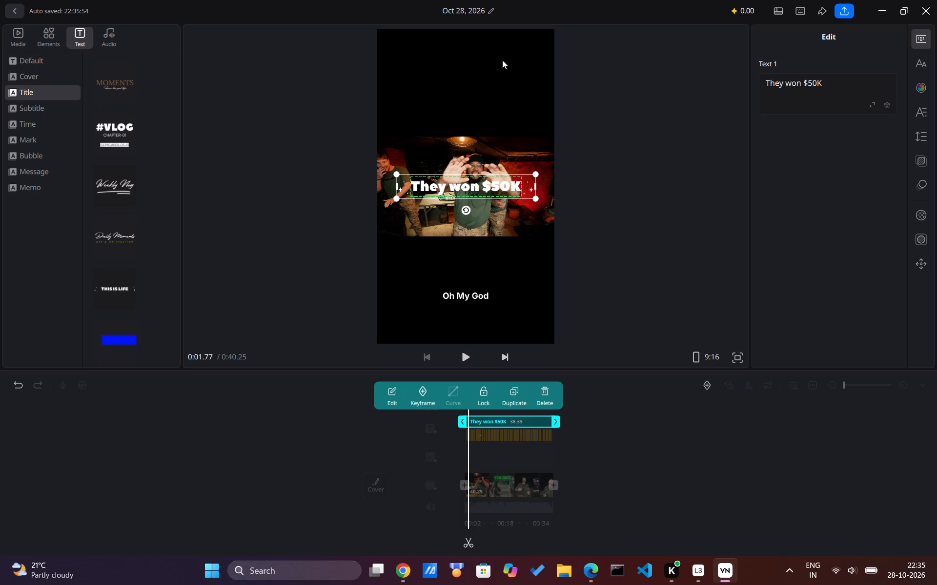
{"action": "left_click_drag", "start_coordinate": [456, 184], "coordinate": [459, 126]}
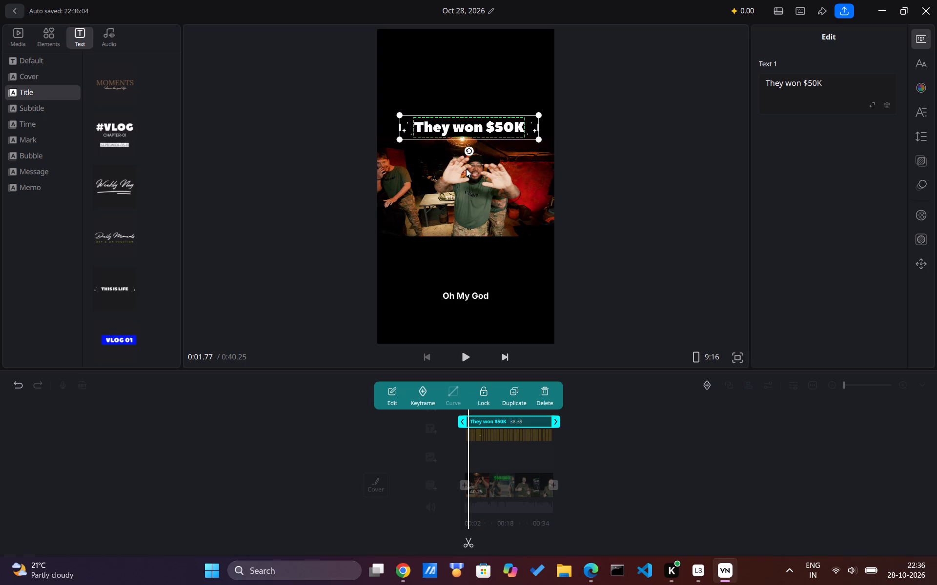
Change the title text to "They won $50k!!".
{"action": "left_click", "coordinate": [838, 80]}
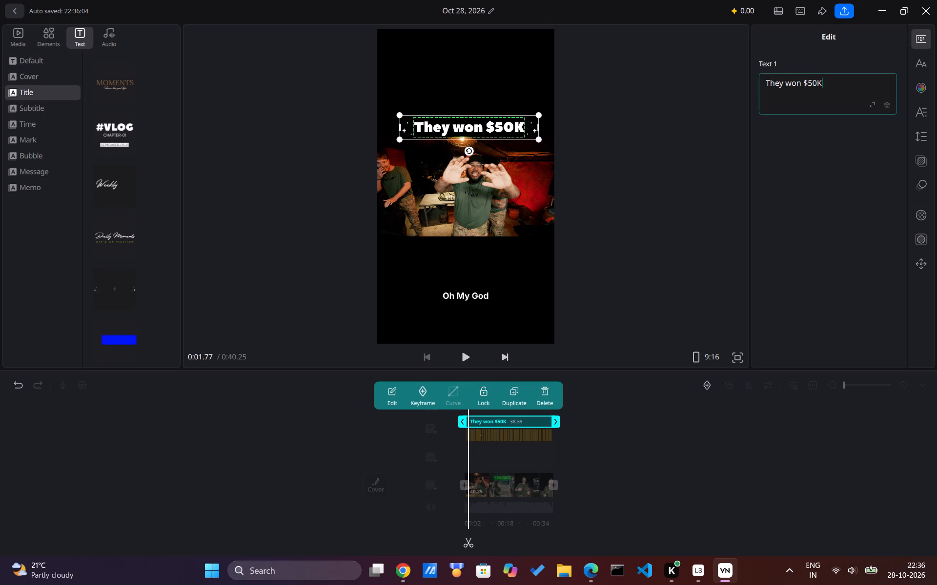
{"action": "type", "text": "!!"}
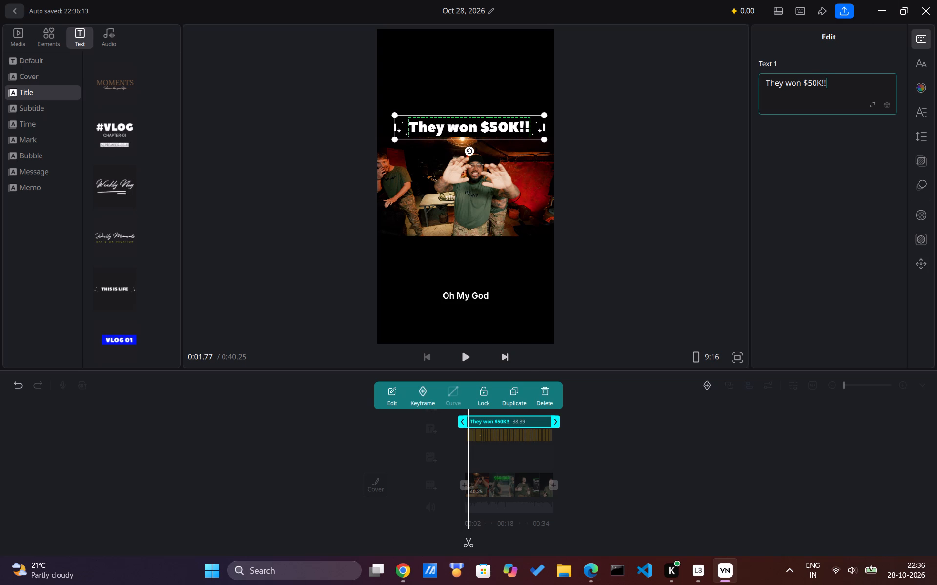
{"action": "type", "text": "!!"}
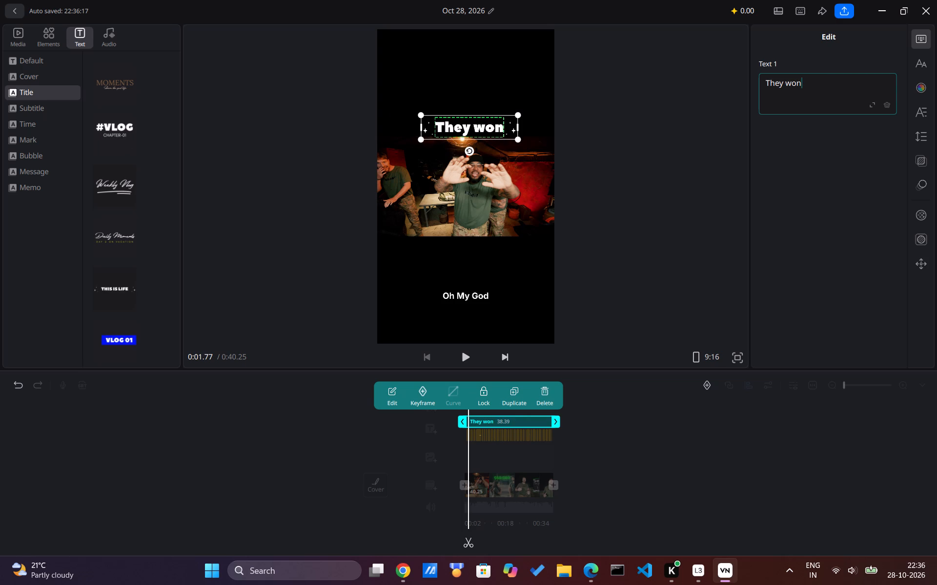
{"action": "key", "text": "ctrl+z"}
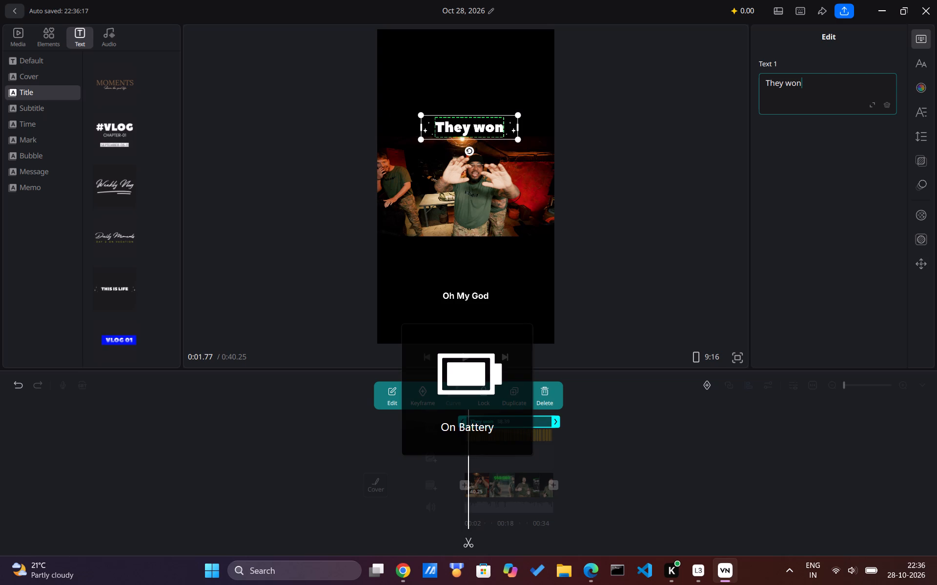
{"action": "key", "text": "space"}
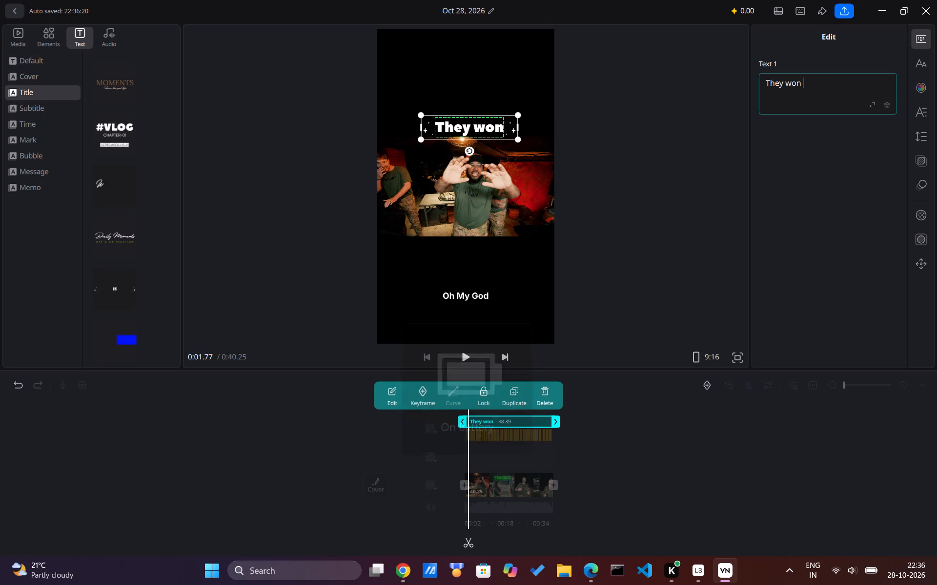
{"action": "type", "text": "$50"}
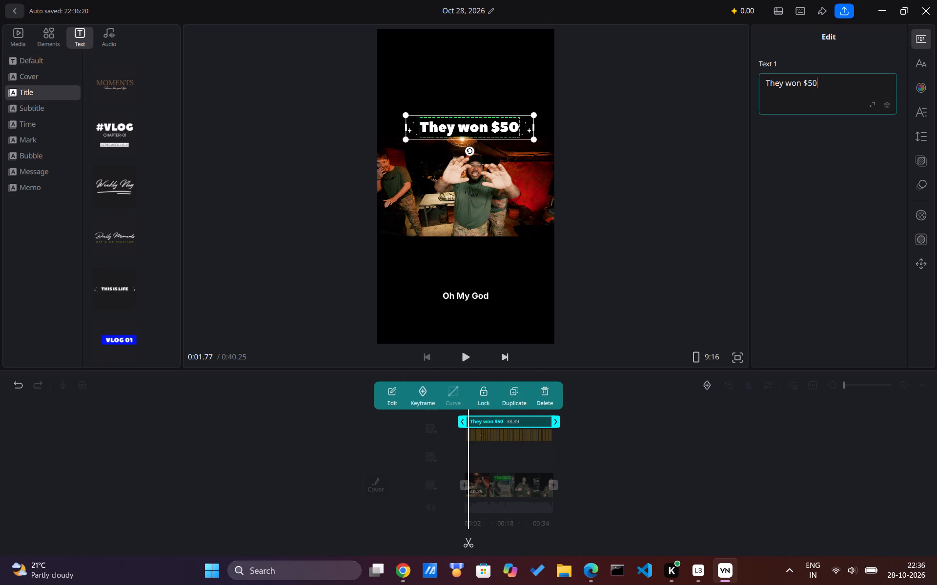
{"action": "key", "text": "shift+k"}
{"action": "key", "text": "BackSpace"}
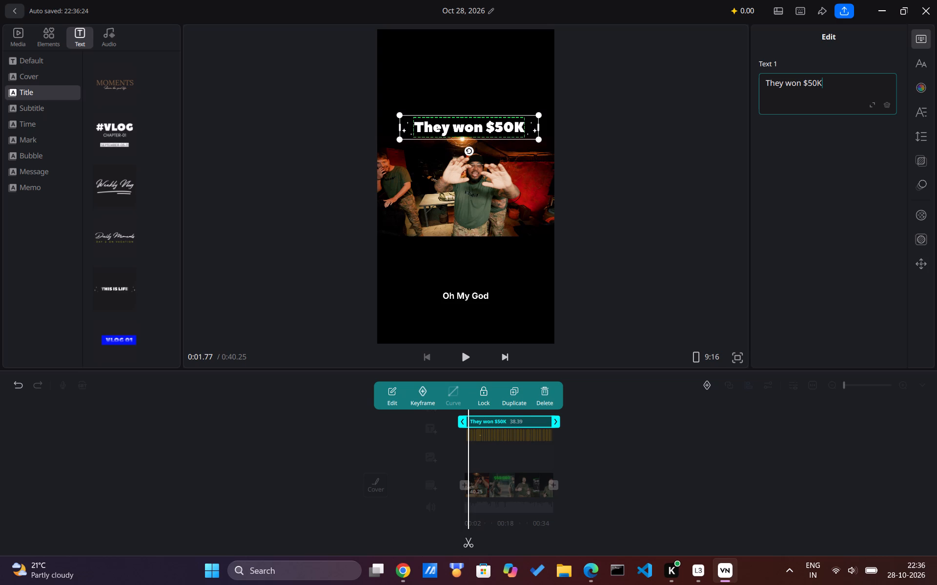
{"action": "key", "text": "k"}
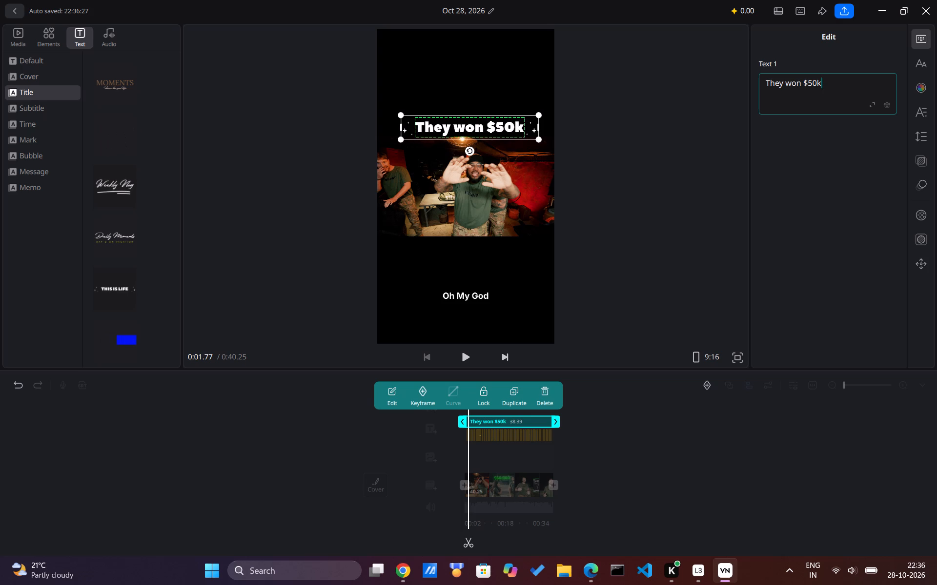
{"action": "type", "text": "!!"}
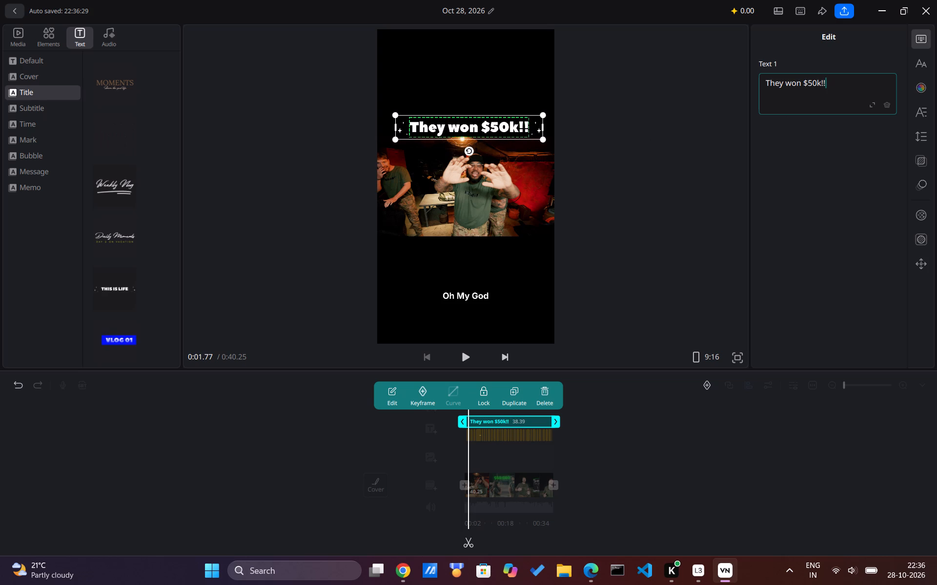
Set the title's font size to 16.
{"action": "left_click", "coordinate": [921, 62]}
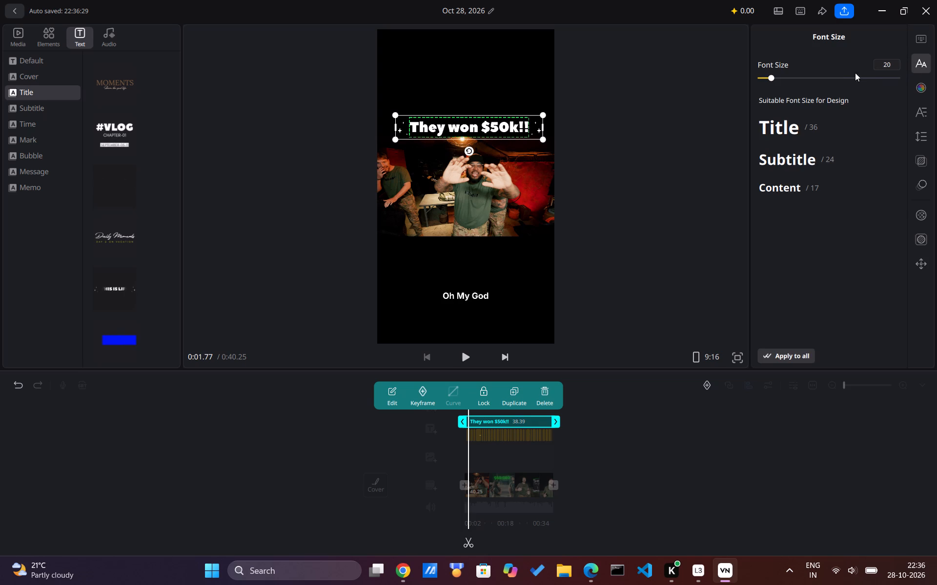
{"action": "left_click", "coordinate": [887, 64]}
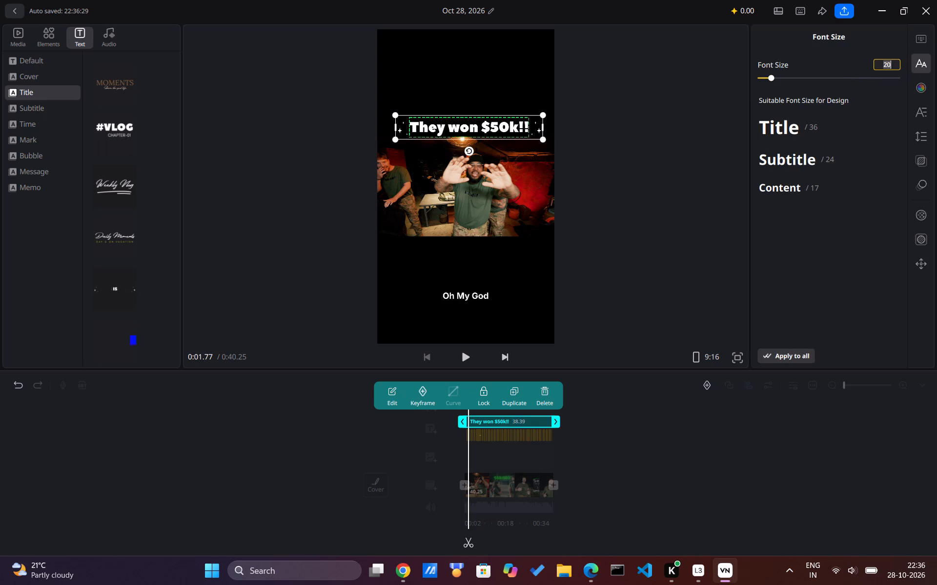
{"action": "type", "text": "16"}
{"action": "key", "text": "Return"}
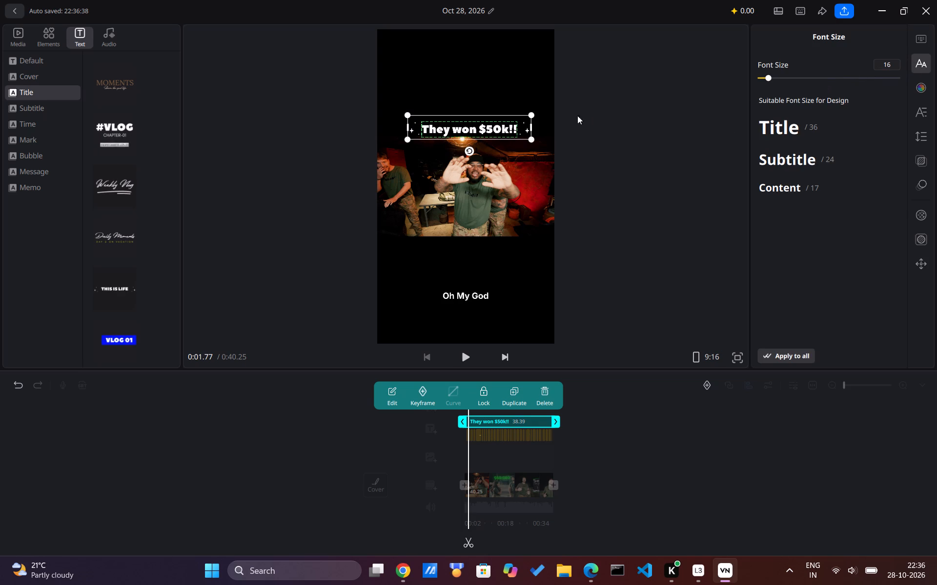
Reposition the title in the black area just above the video picture, roughly centred, and preview it in playback.
{"action": "left_click_drag", "start_coordinate": [499, 126], "coordinate": [472, 120]}
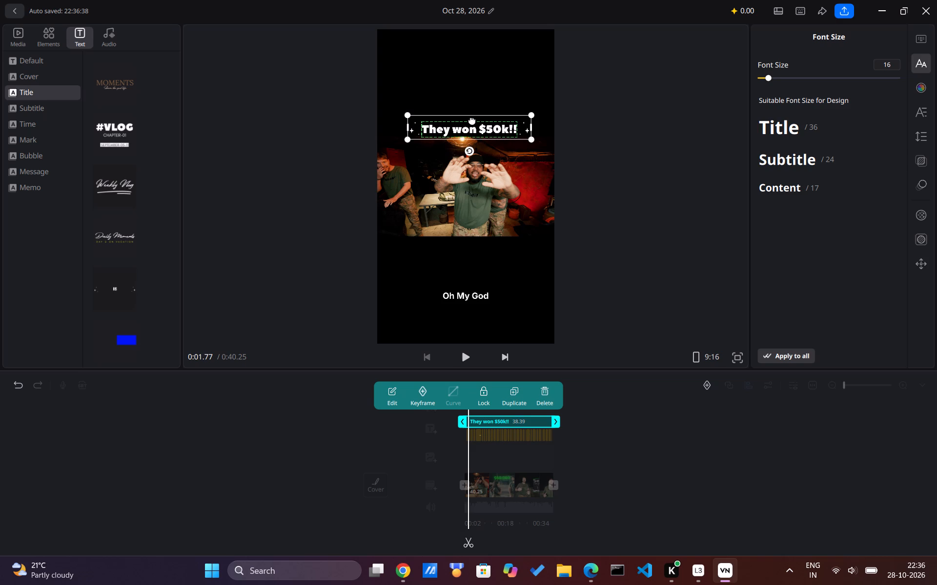
{"action": "left_click_drag", "start_coordinate": [472, 120], "coordinate": [464, 117]}
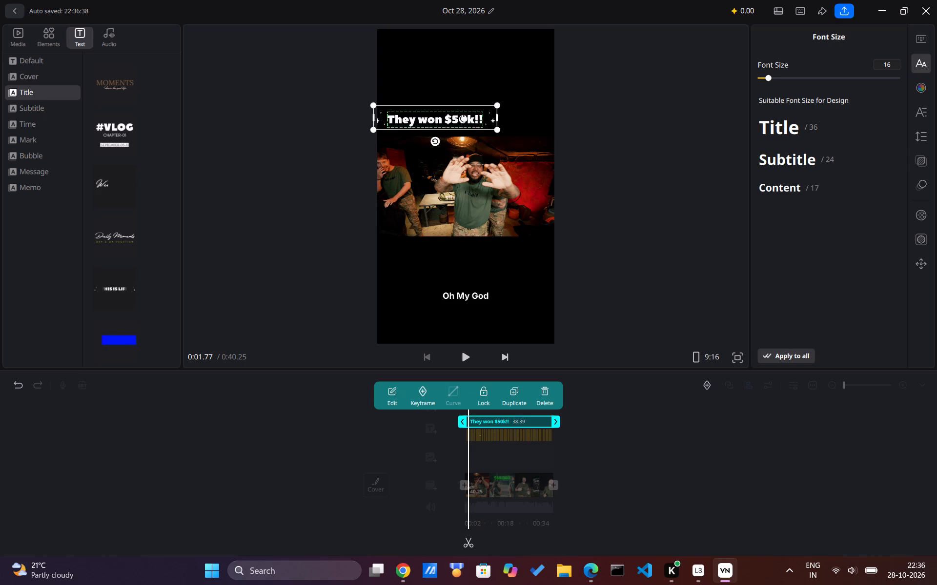
{"action": "left_click_drag", "start_coordinate": [444, 111], "coordinate": [465, 114]}
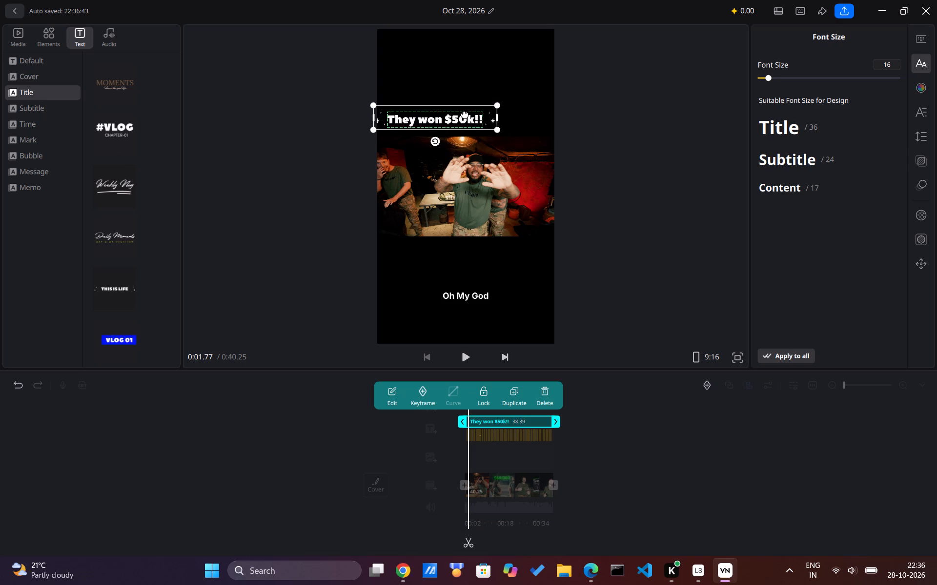
{"action": "left_click_drag", "start_coordinate": [465, 114], "coordinate": [465, 114]}
{"action": "left_click", "coordinate": [615, 134]}
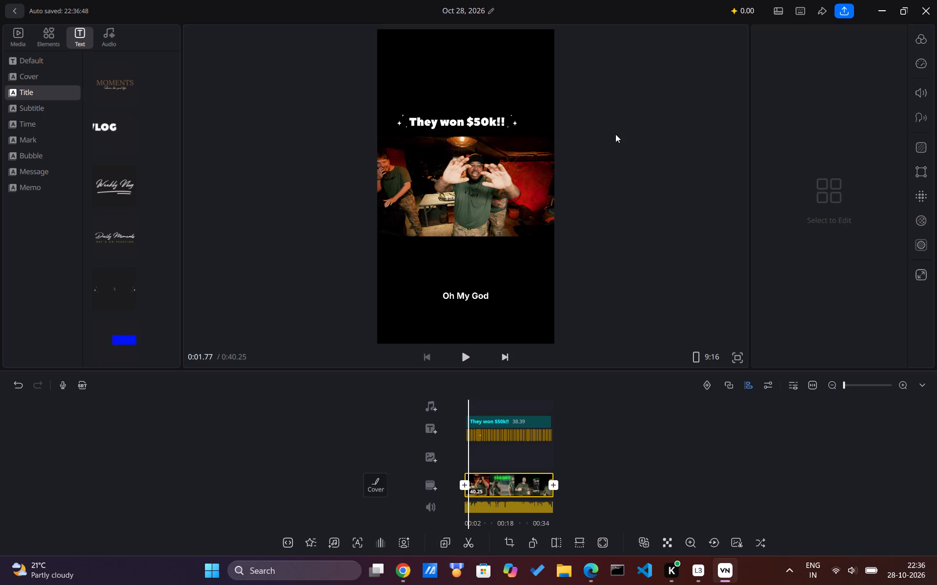
{"action": "key", "text": "space"}
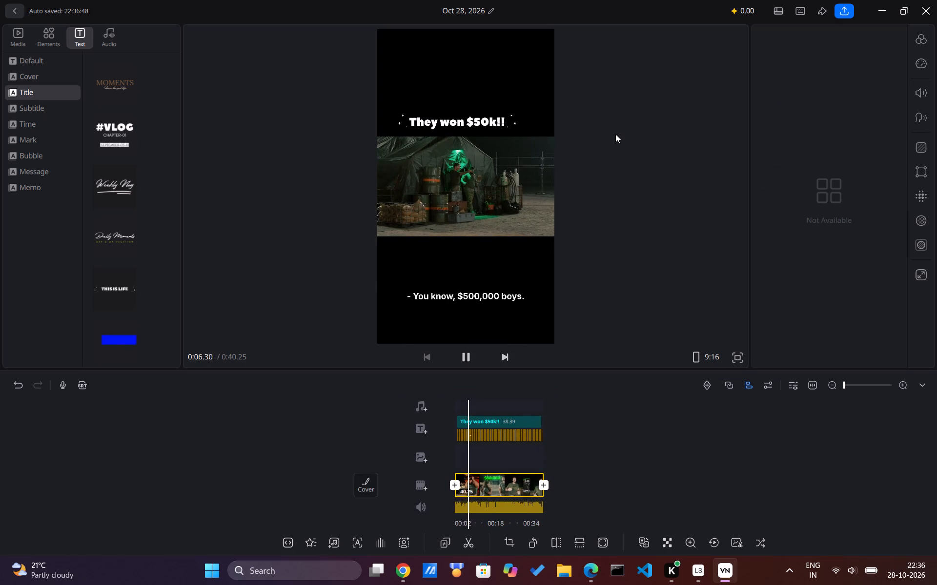
{"action": "key", "text": "space"}
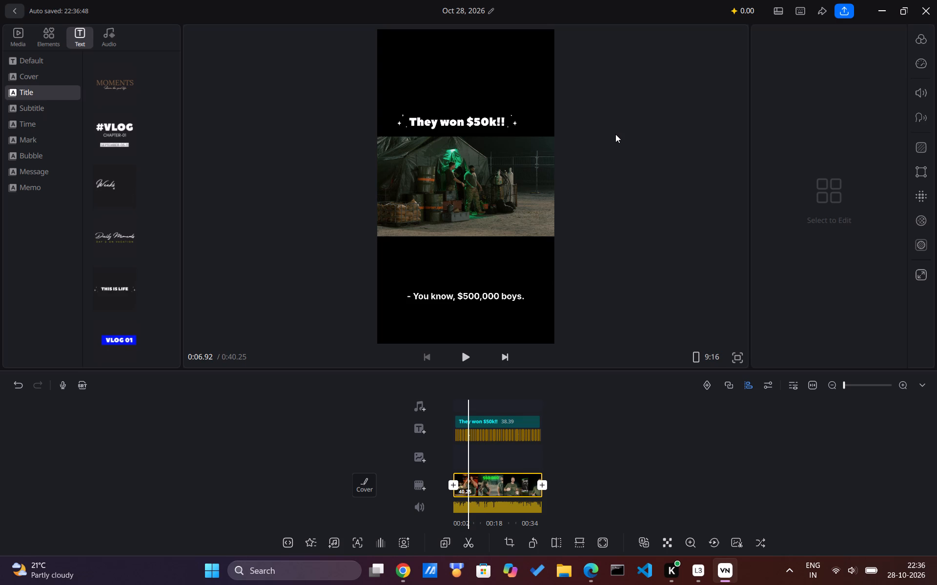
Change the title text above the picture to "They won $500k!".
{"action": "left_click", "coordinate": [493, 115]}
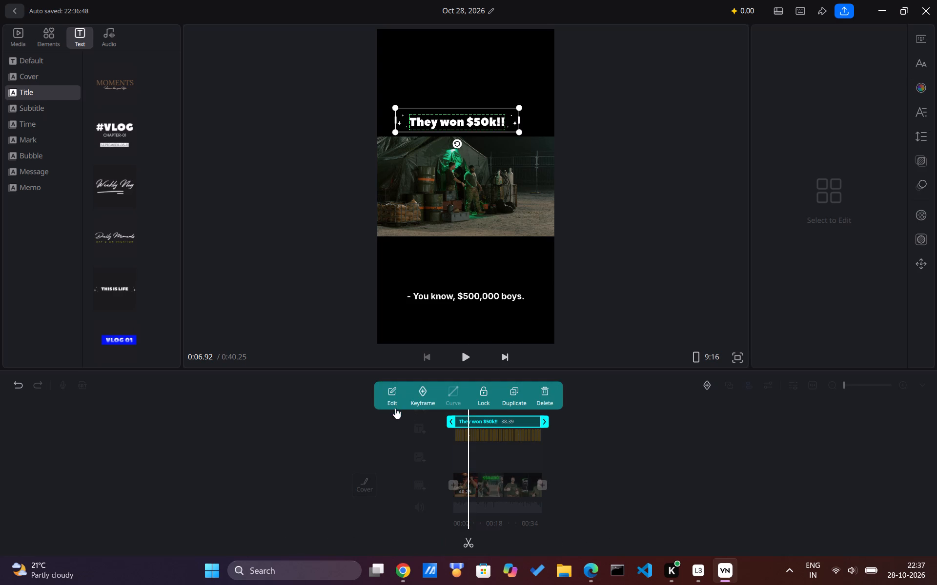
{"action": "left_click", "coordinate": [395, 395]}
{"action": "left_click", "coordinate": [818, 84]}
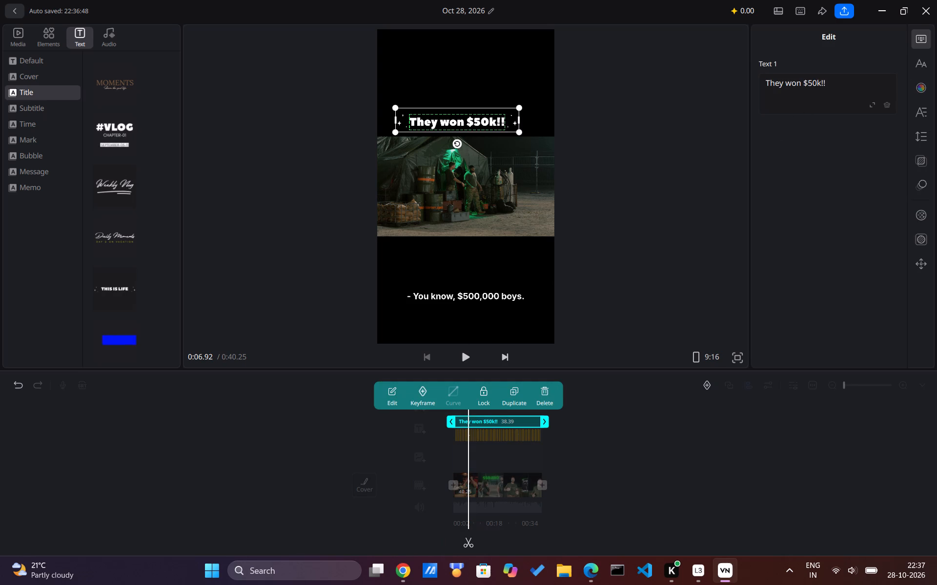
{"action": "key", "text": "0"}
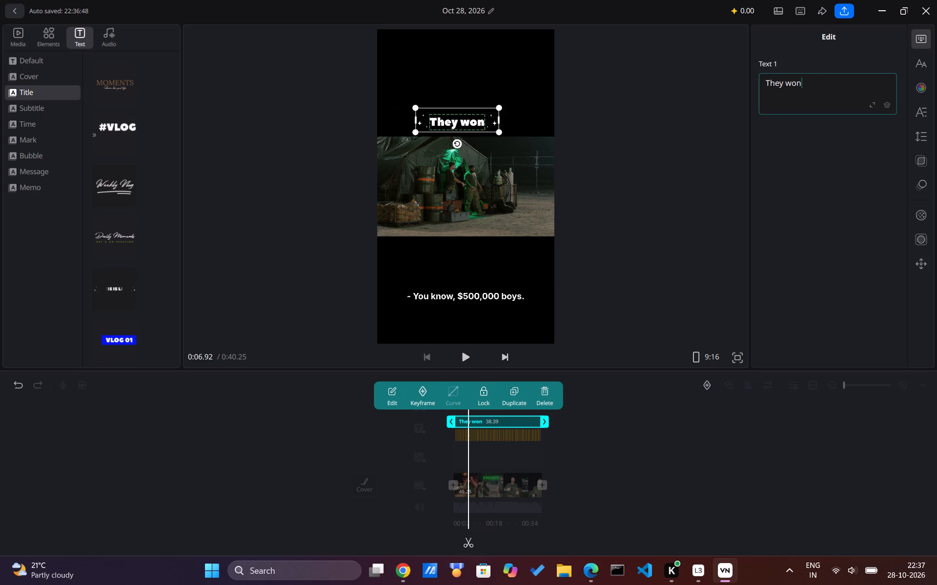
{"action": "key", "text": "space"}
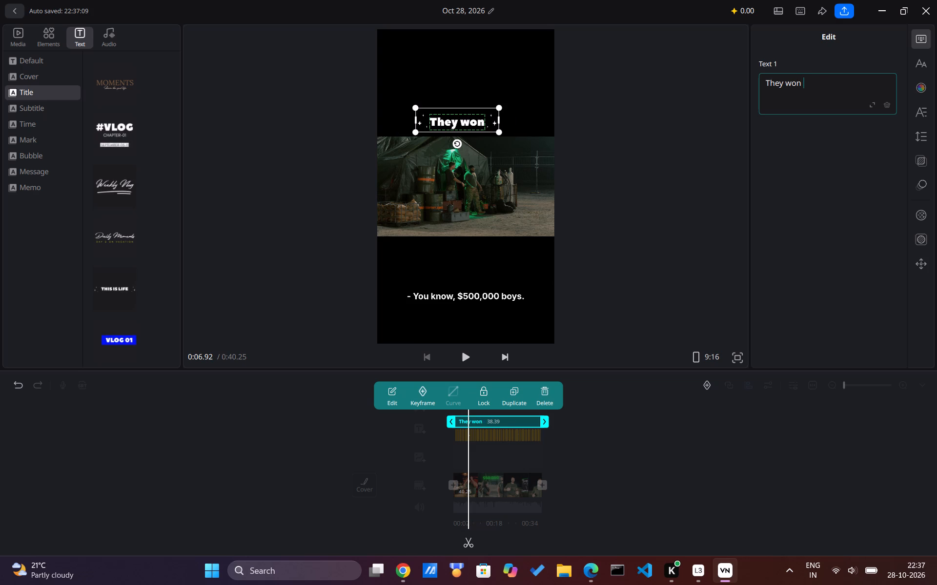
{"action": "key", "text": "shift+dollar"}
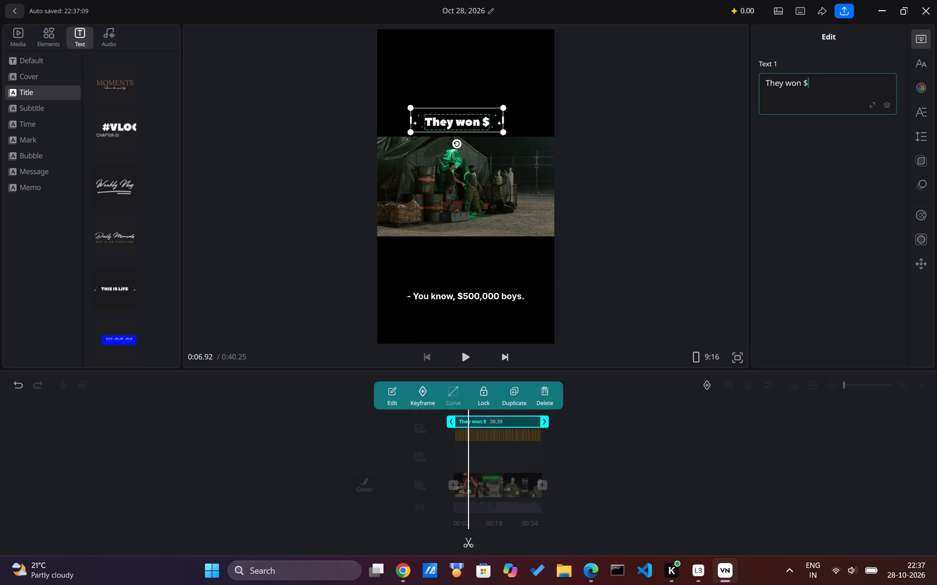
{"action": "type", "text": "500"}
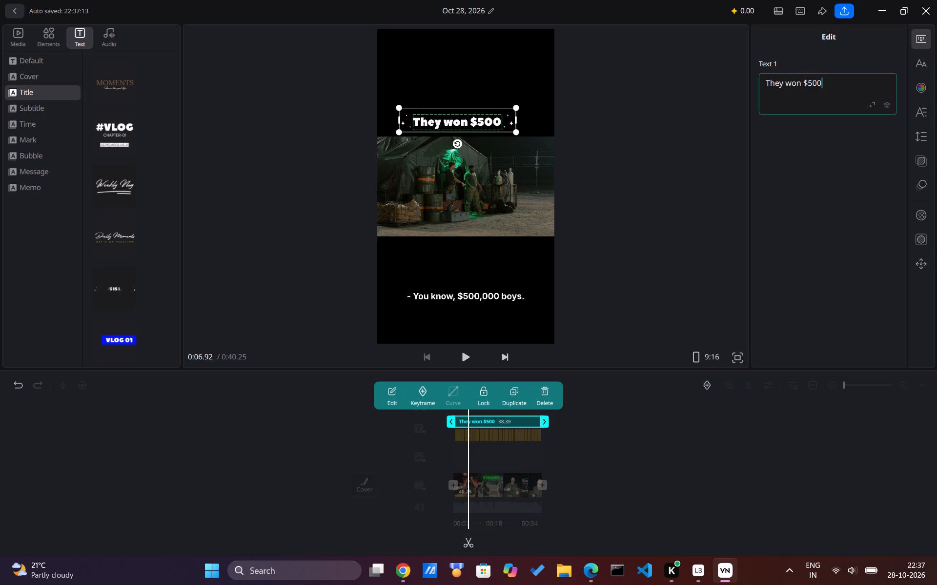
{"action": "key", "text": "k"}
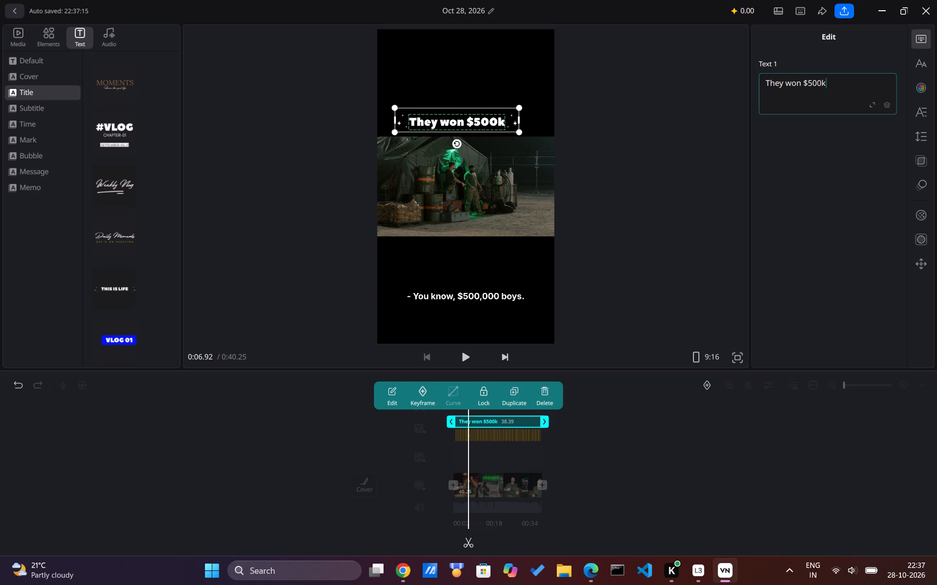
{"action": "key", "text": "shift+exclam"}
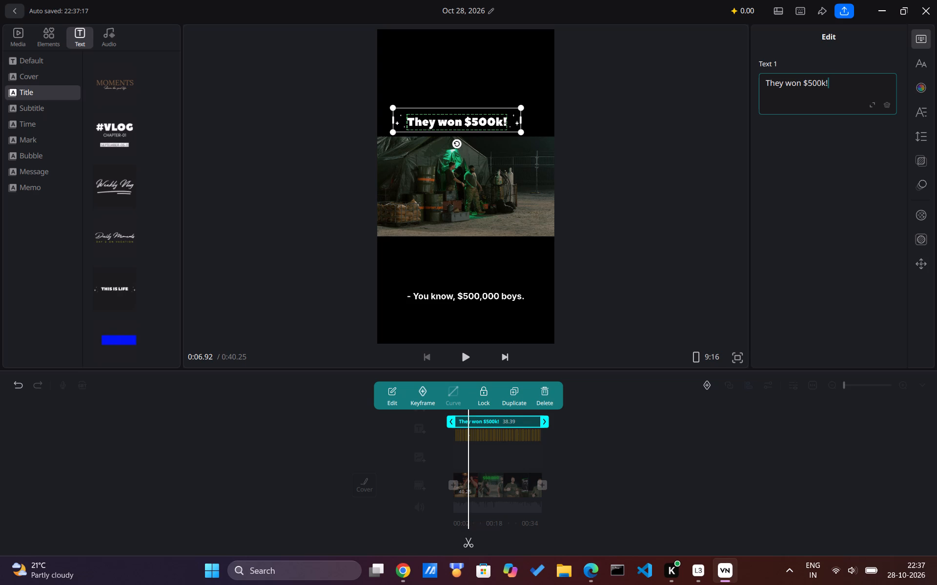
{"action": "key", "text": "shift+exclam"}
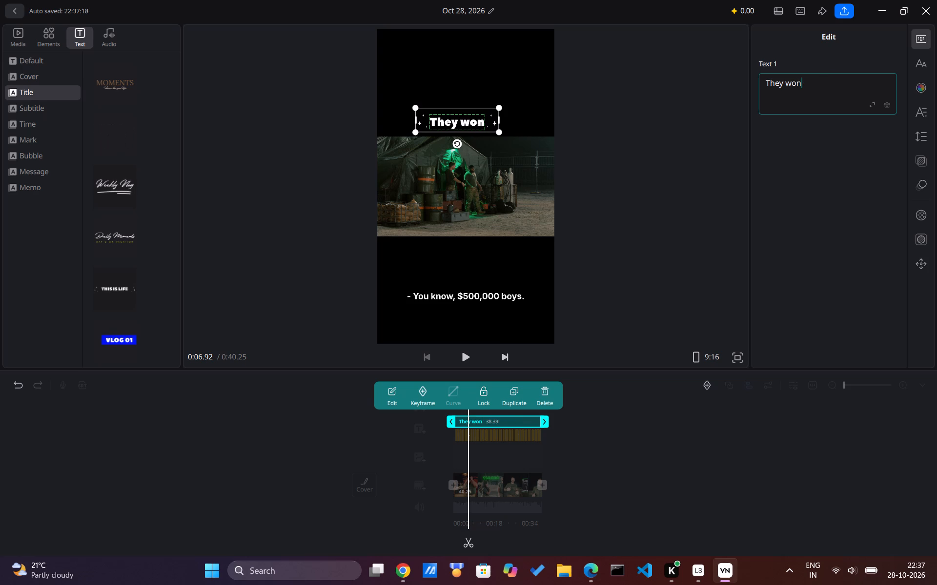
{"action": "key", "text": "space"}
{"action": "type", "text": "$500"}
{"action": "type", "text": "k1"}
{"action": "key", "text": "BackSpace"}
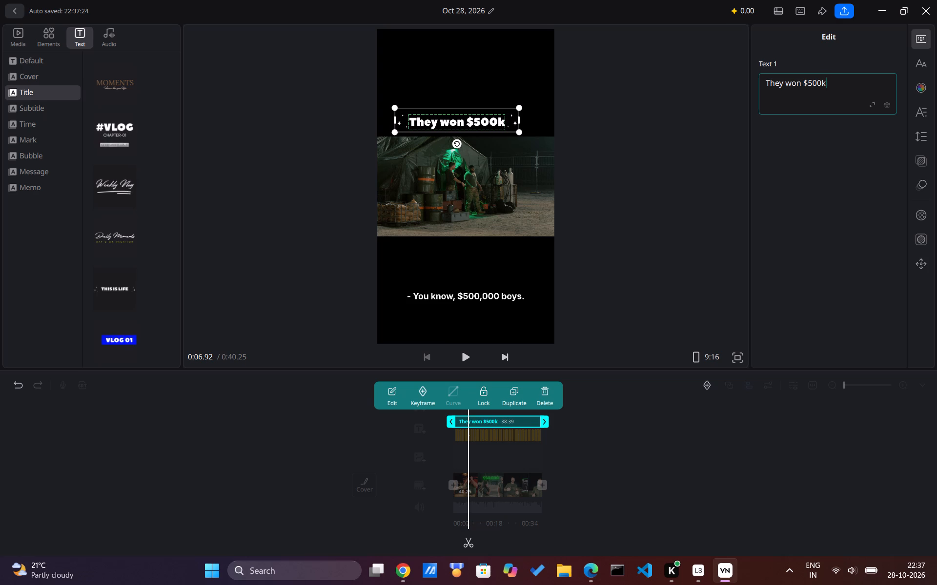
{"action": "key", "text": "shift+exclam"}
{"action": "left_click", "coordinate": [691, 202]}
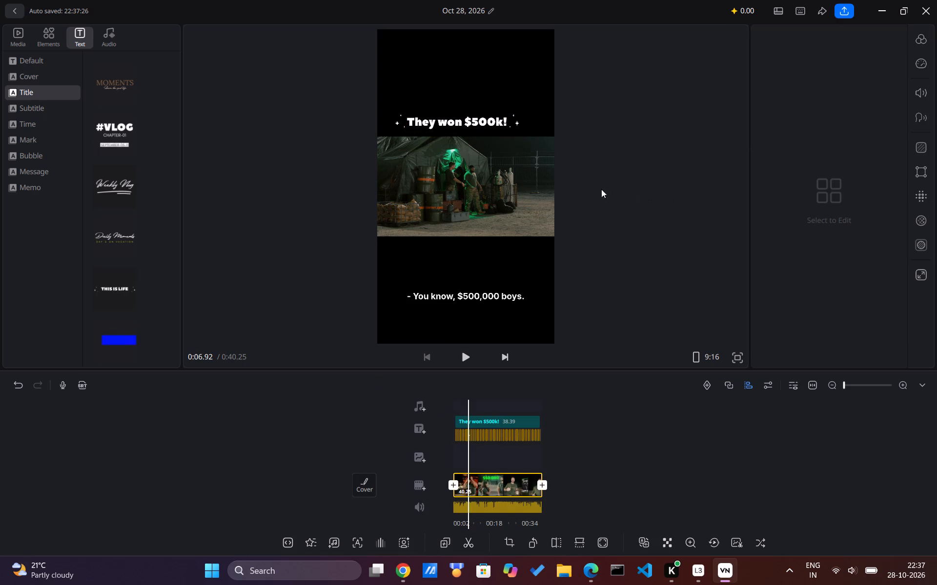
Nudge the "They won $500k!" title slightly to the right in the frame so it sits more centrally.
{"action": "left_click", "coordinate": [478, 121]}
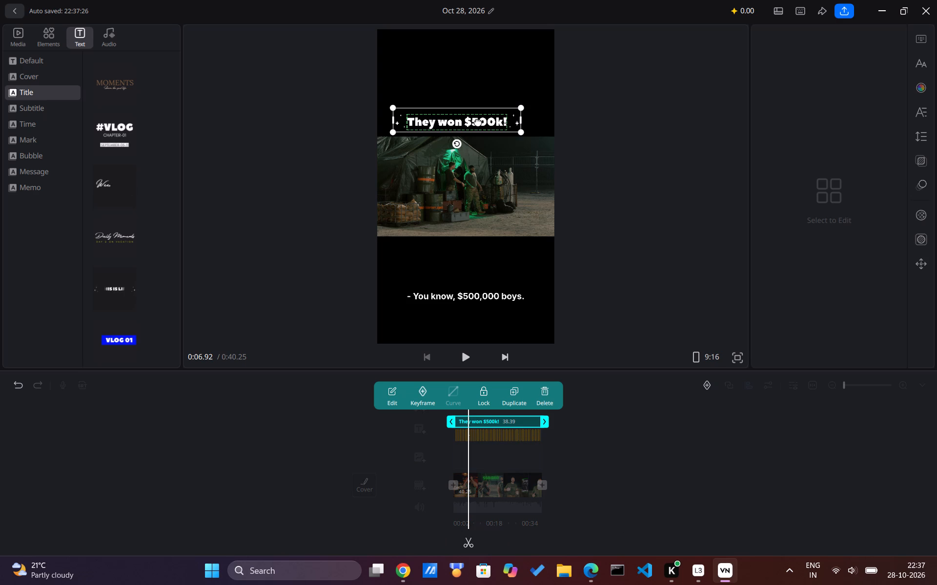
{"action": "left_click_drag", "start_coordinate": [466, 112], "coordinate": [469, 111]}
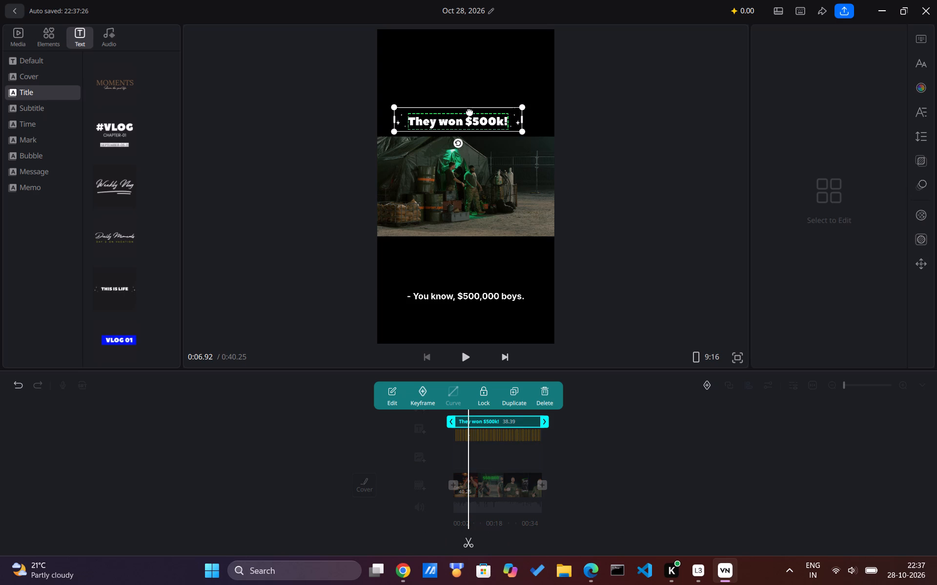
Fine-tune the "They won $500k!" title's position so it sits centred just above the video picture, and deselect it.
{"action": "left_click_drag", "start_coordinate": [469, 111], "coordinate": [473, 114]}
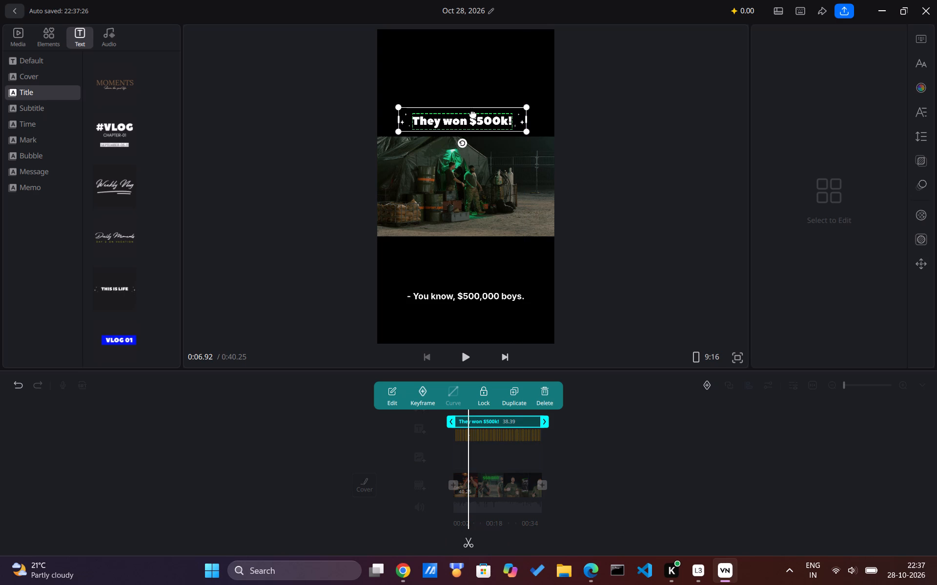
{"action": "left_click_drag", "start_coordinate": [473, 114], "coordinate": [471, 112]}
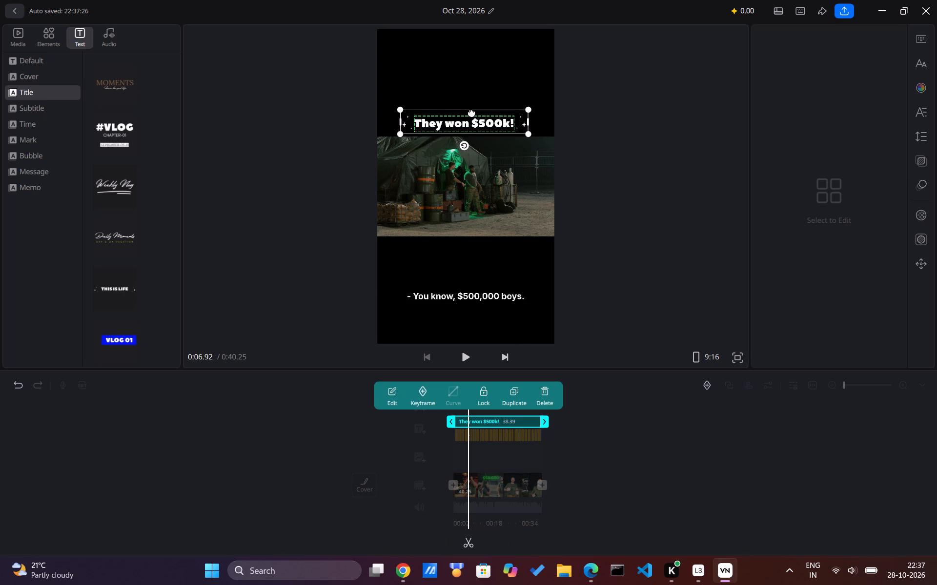
{"action": "left_click", "coordinate": [674, 190]}
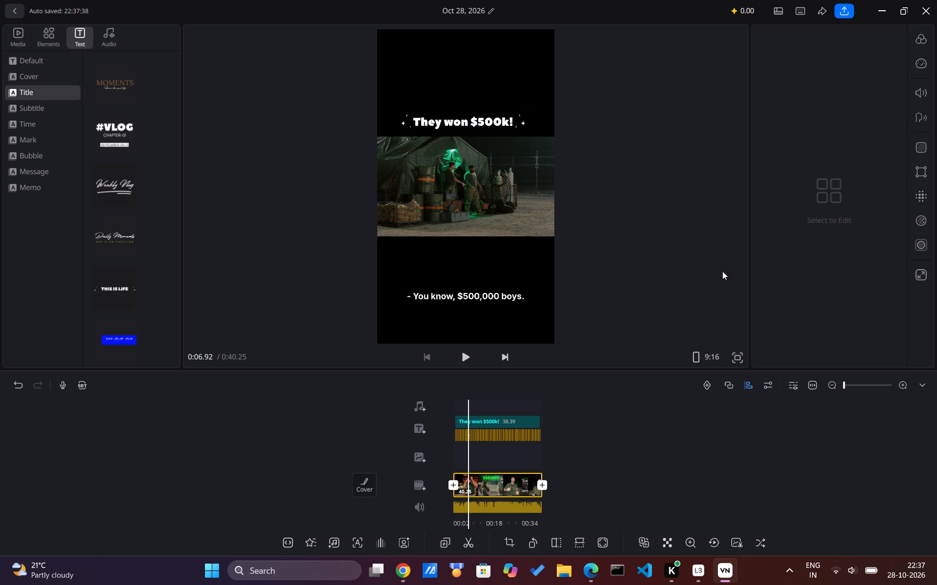
Export the finished video using manual quality settings, picking 2.7K as the resolution.
{"action": "left_click", "coordinate": [846, 11]}
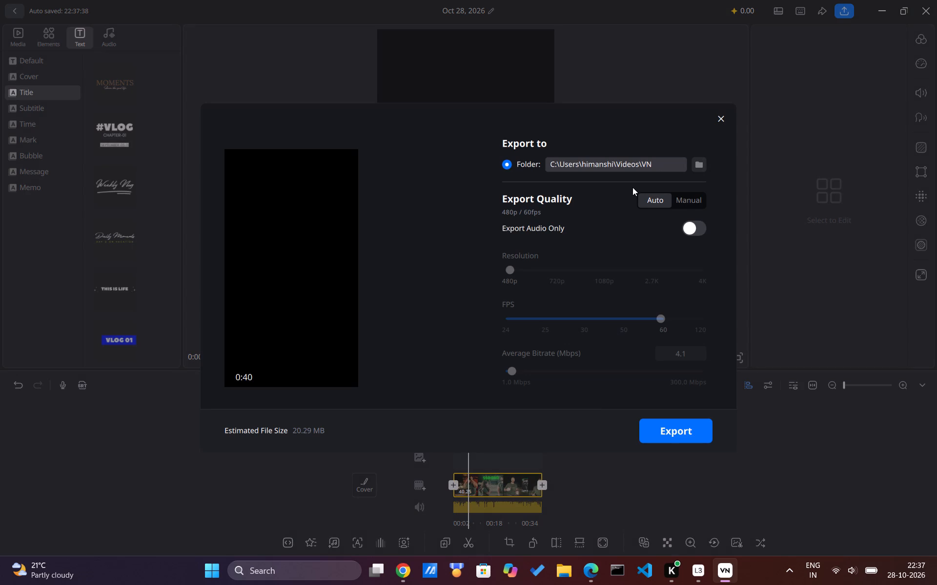
{"action": "left_click", "coordinate": [685, 194]}
{"action": "left_click", "coordinate": [649, 271]}
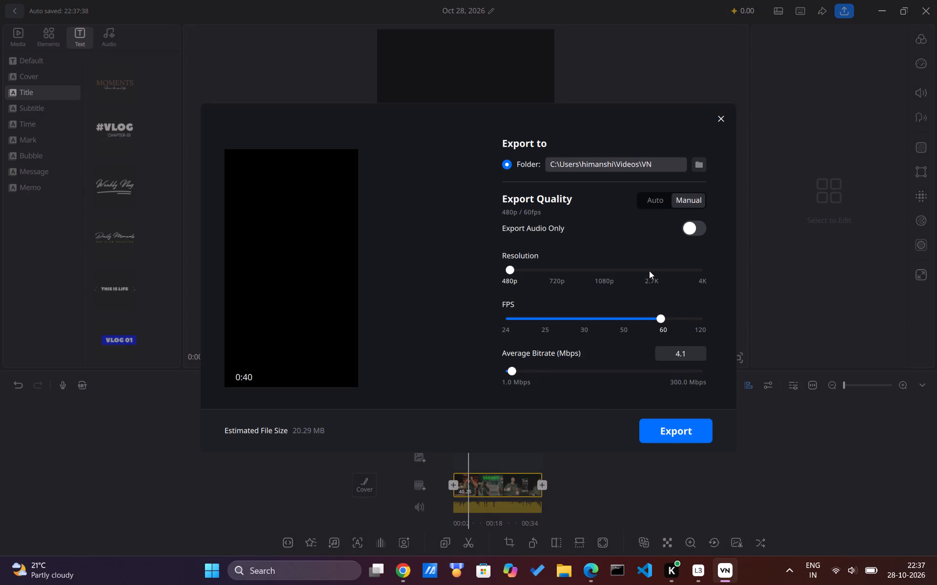